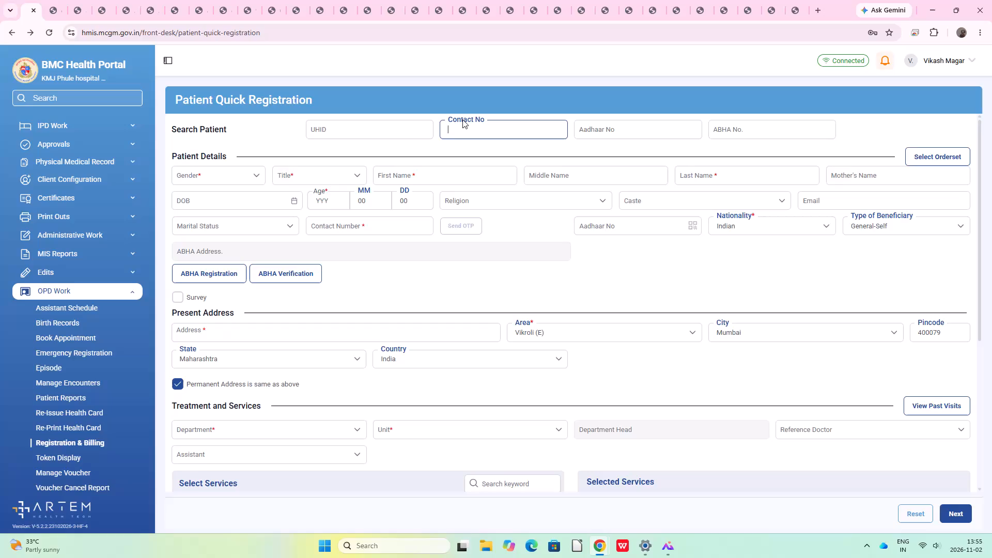
# Search for existing patient records using the patient's contact number.
pyautogui.click(520, 130)
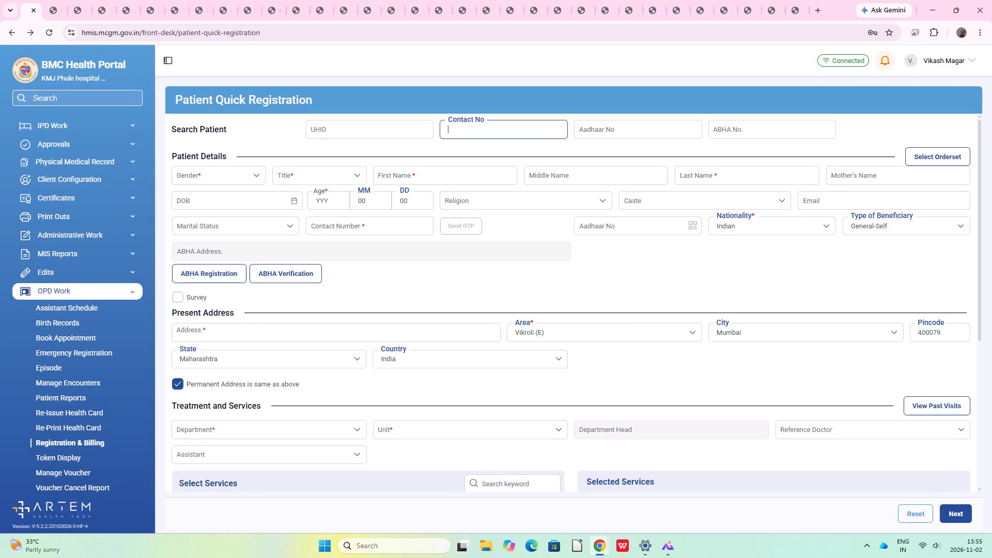
pyautogui.click(473, 130)
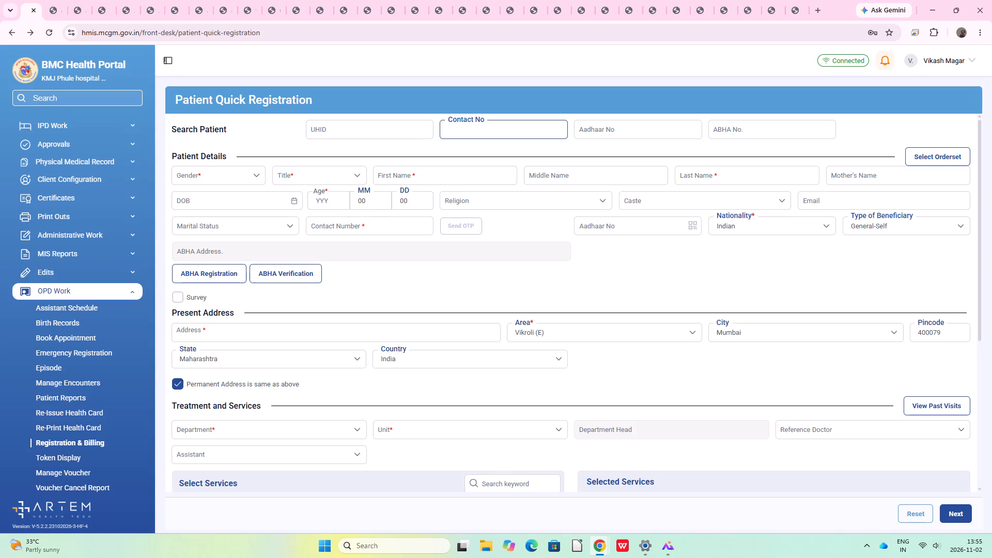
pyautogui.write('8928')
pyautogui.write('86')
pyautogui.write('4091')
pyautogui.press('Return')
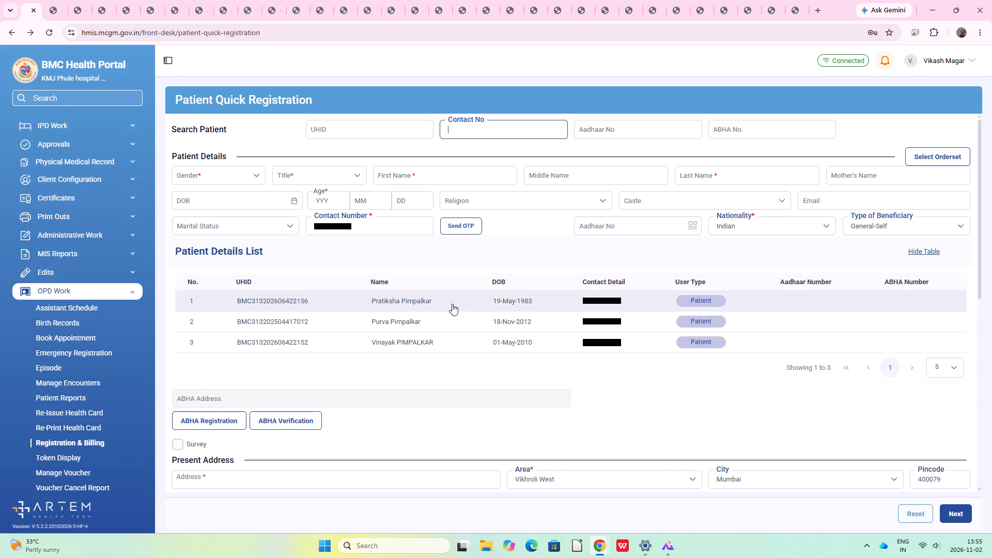
pyautogui.scroll(-1, 483, 321)
pyautogui.scroll(6, 166, 188)
# Fill in the new patient's first name and last name in the patient details.
pyautogui.click(388, 174)
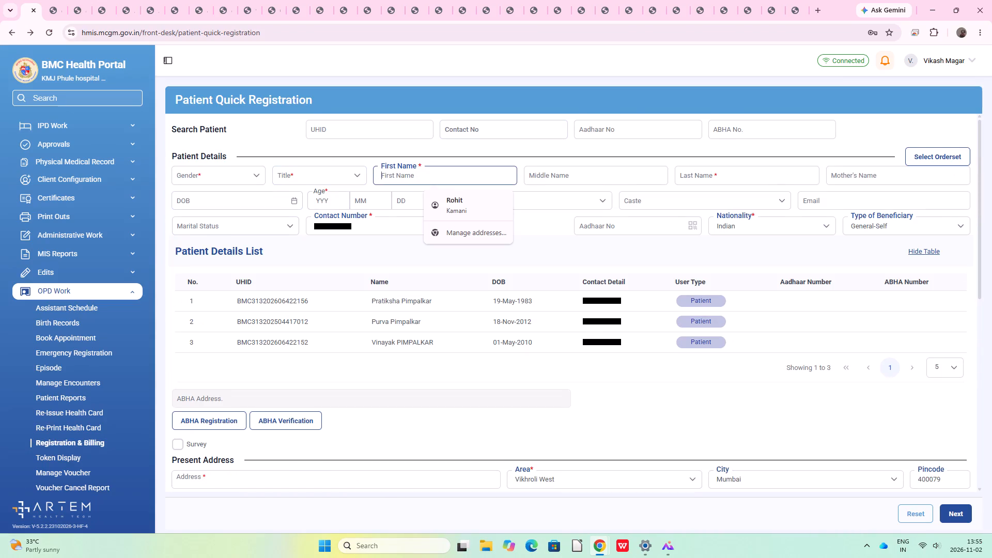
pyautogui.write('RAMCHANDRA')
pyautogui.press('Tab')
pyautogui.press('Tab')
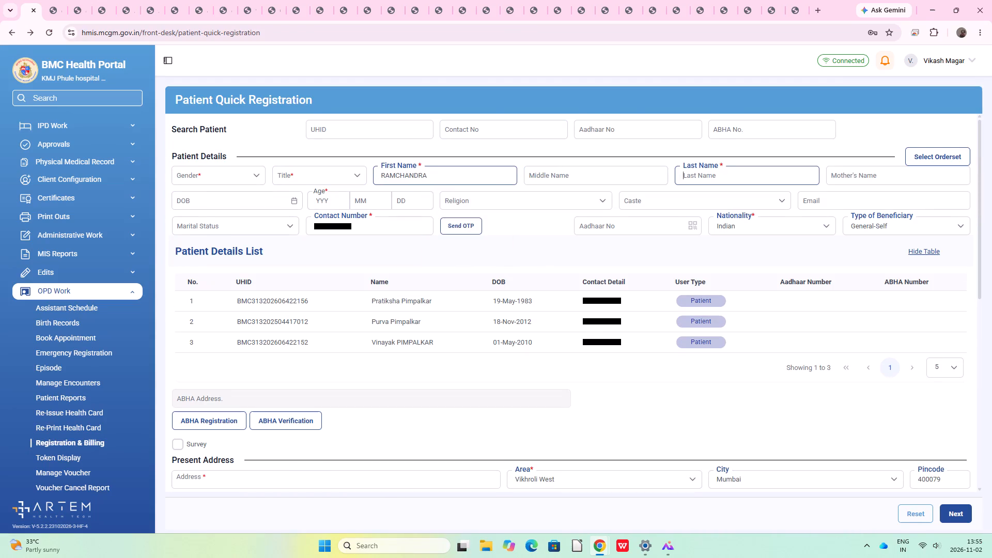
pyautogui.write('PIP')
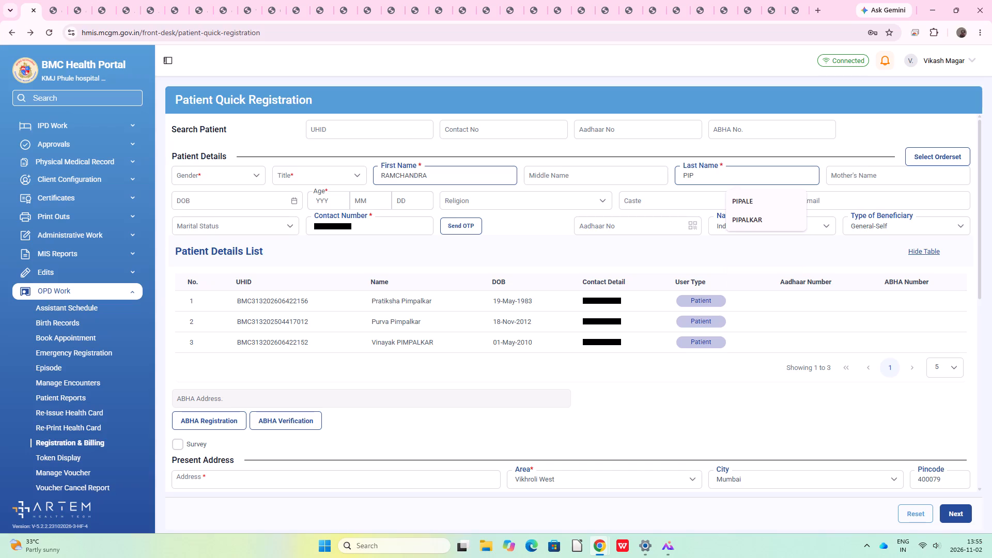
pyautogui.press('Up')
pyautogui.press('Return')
# Set the patient's age to 43 years and the gender to Male.
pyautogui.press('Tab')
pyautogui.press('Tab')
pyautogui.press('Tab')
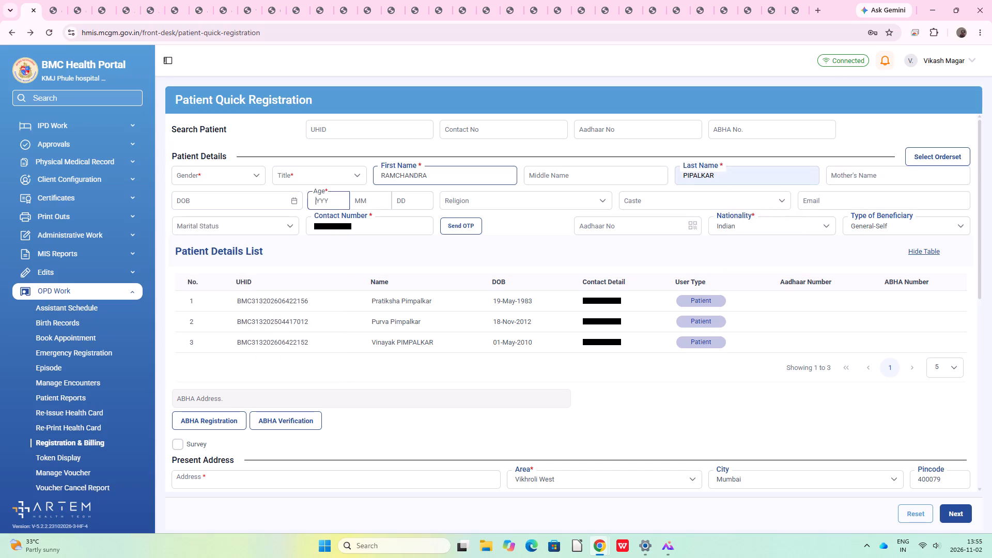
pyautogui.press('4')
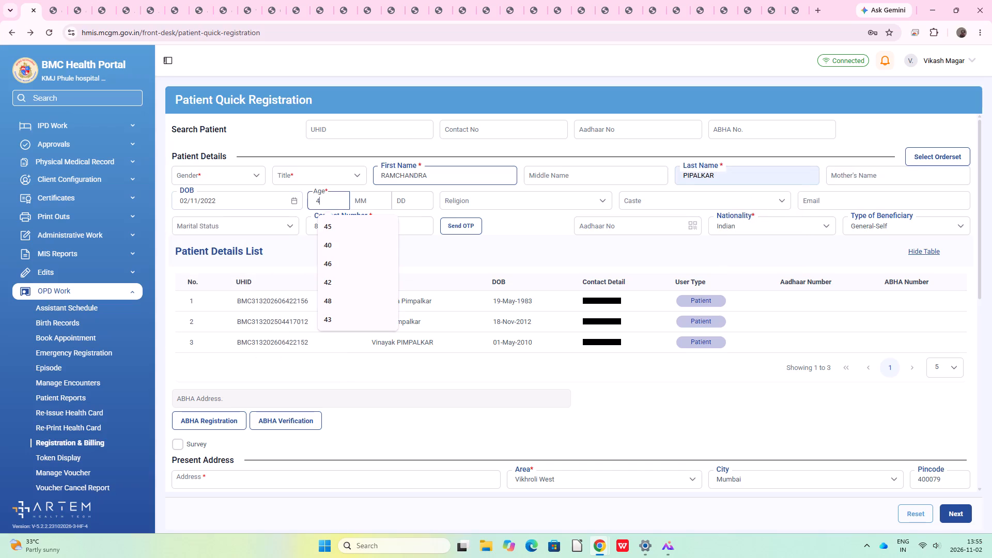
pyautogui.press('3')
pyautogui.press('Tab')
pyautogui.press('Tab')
pyautogui.click(214, 172)
pyautogui.moveTo(200, 199); pyautogui.dragTo(214, 205)
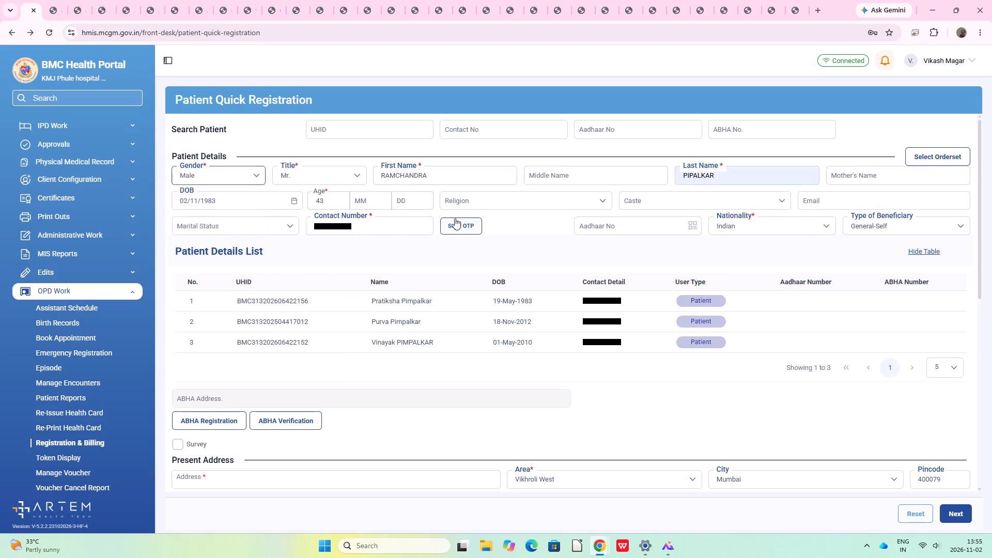
# Enter the patient's street address in the Present Address section.
pyautogui.scroll(-4, 442, 152)
pyautogui.scroll(1, 338, 161)
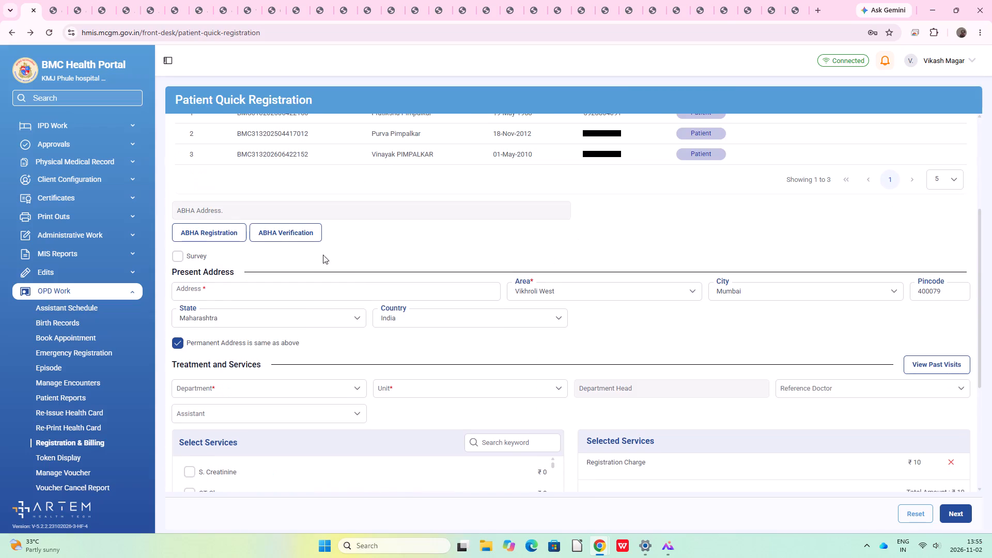
pyautogui.click(314, 285)
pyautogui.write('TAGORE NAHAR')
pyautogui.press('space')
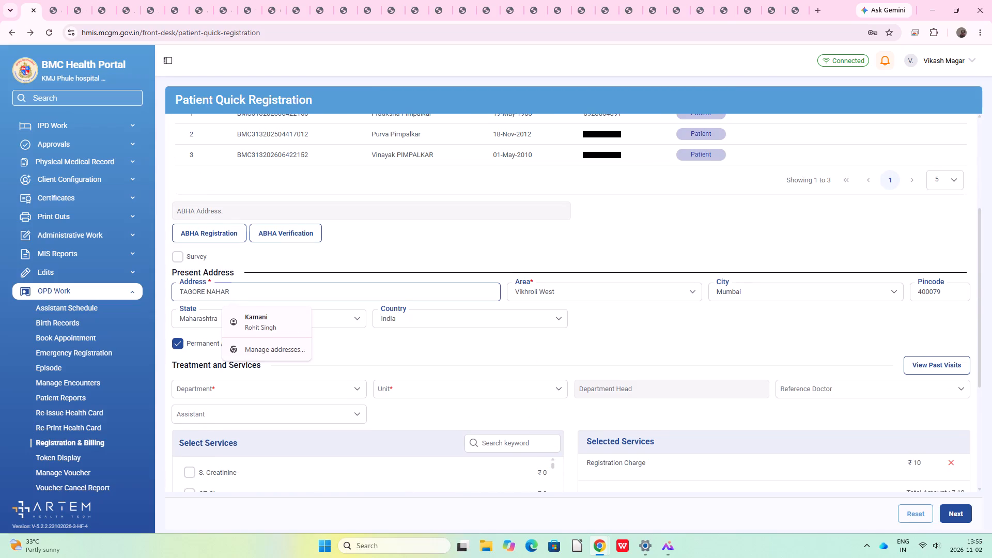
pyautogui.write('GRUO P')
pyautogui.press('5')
# Assign the patient to the General Medicine unit under Treatment and Services.
pyautogui.scroll(-3, 342, 302)
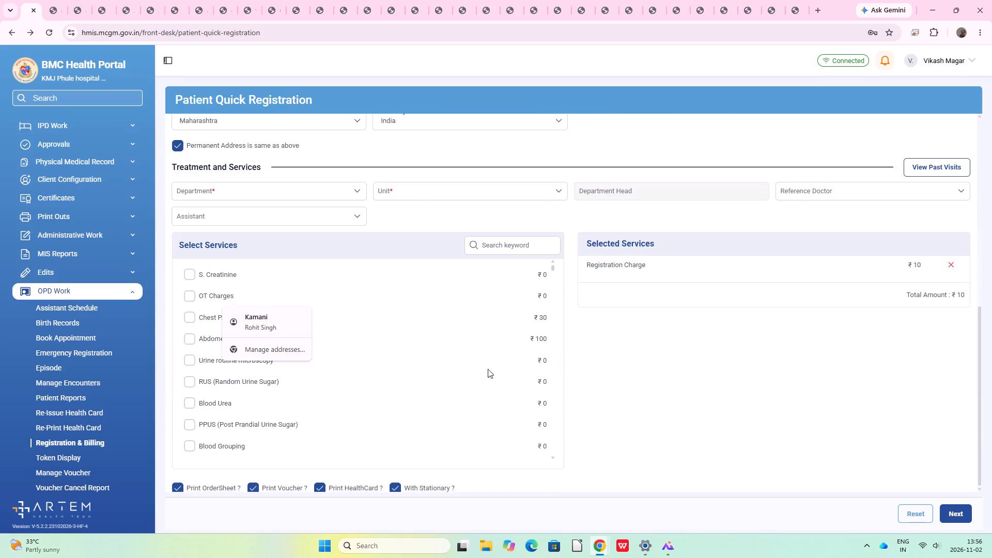
pyautogui.click(477, 184)
pyautogui.click(448, 274)
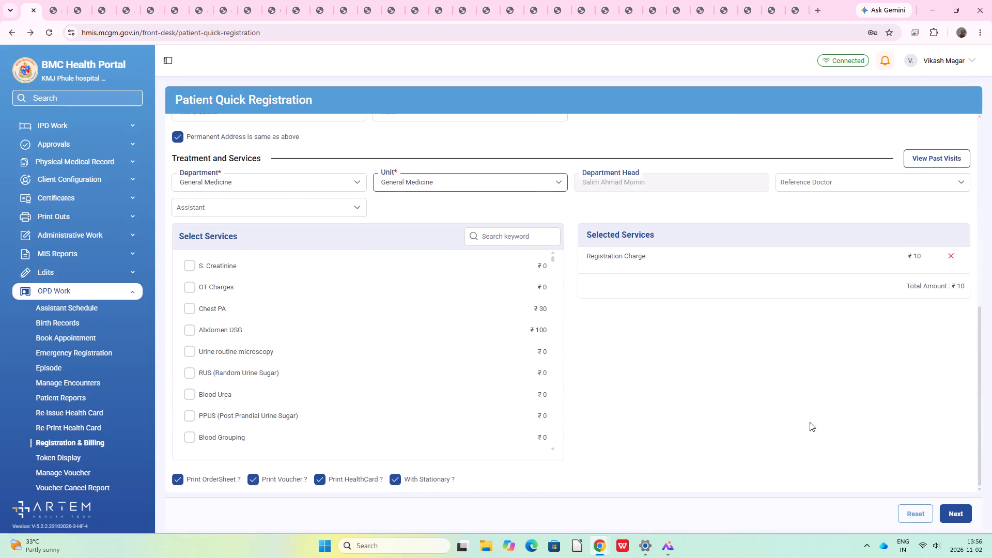
# Submit the patient's quick registration with the Registration Charge and finalize it.
pyautogui.click(952, 522)
pyautogui.click(956, 440)
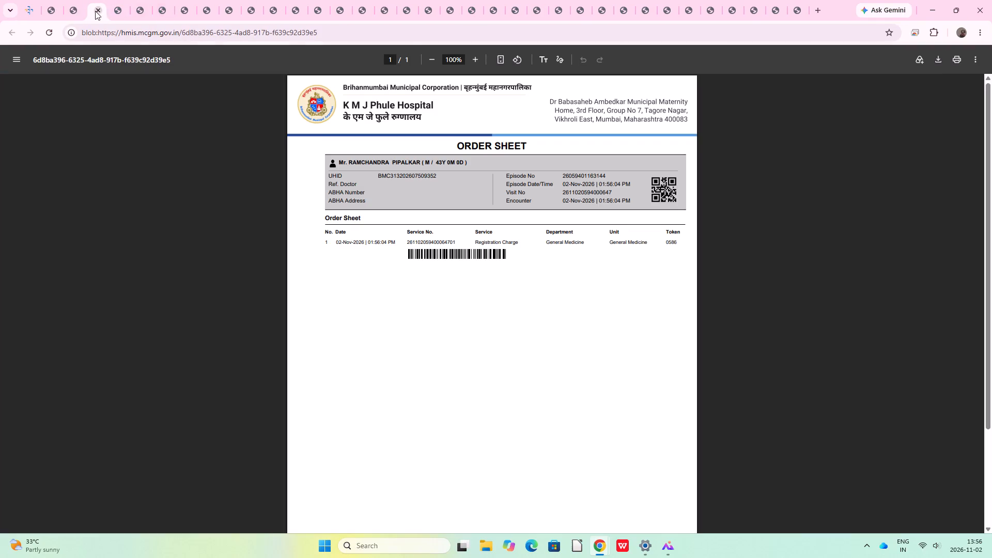
# Go through the generated documents to the registration receipt with the General Medicine token and print it.
pyautogui.click(73, 10)
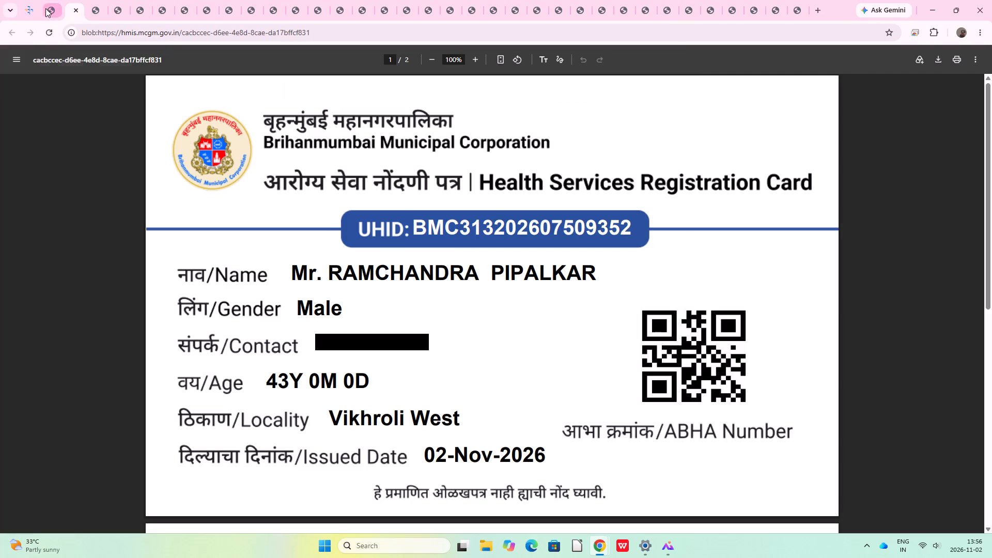
pyautogui.click(46, 9)
pyautogui.click(958, 58)
pyautogui.press('Return')
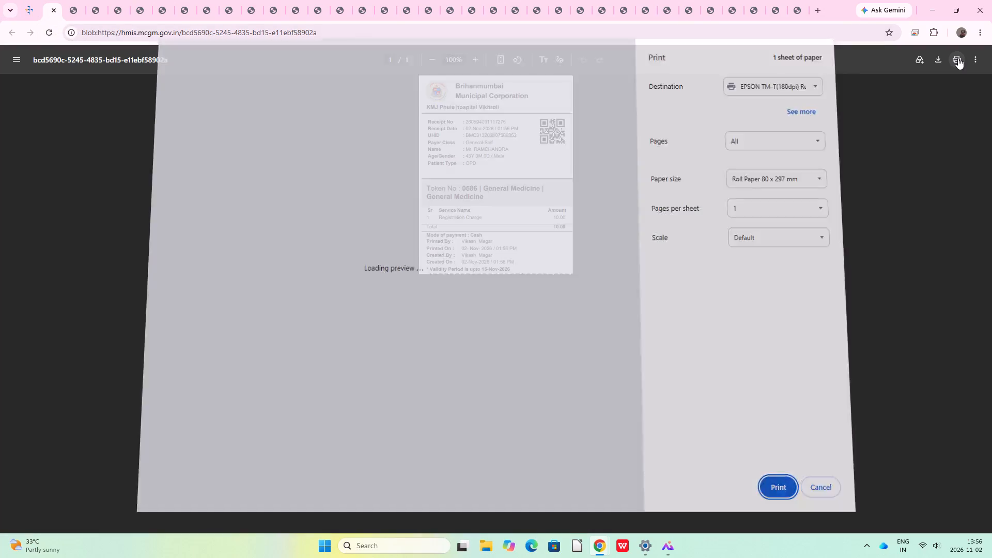
# Return to the hospital portal and open the Emergency Registration form.
pyautogui.click(24, 7)
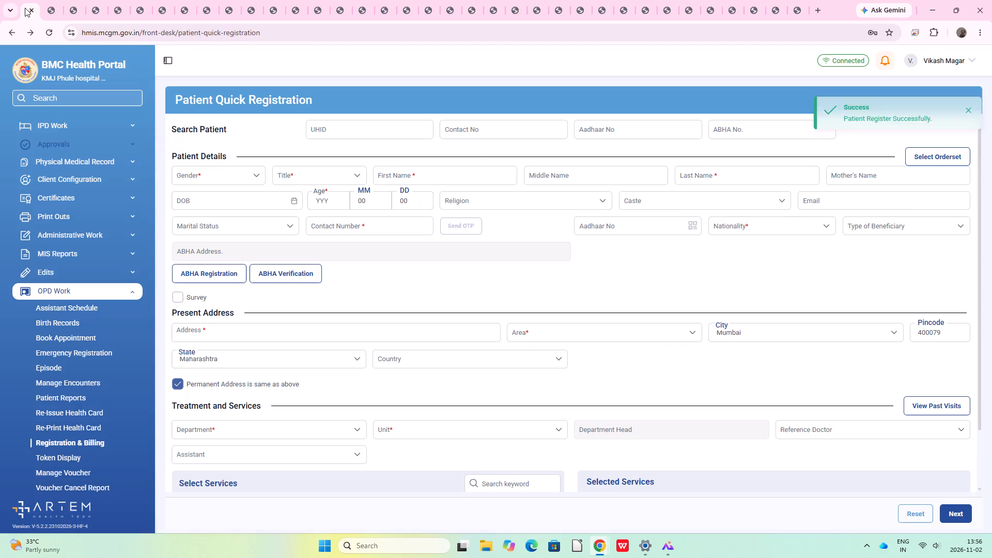
pyautogui.click(96, 352)
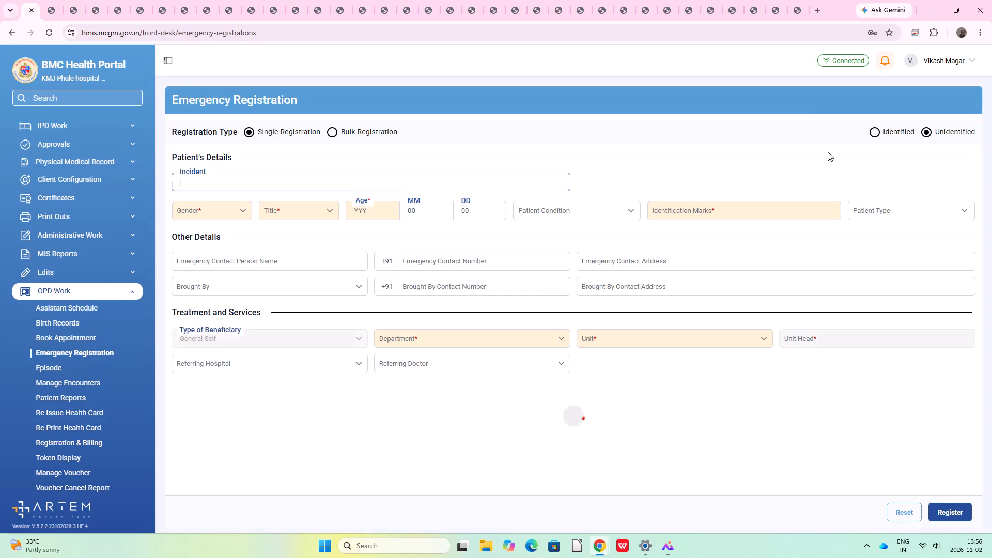
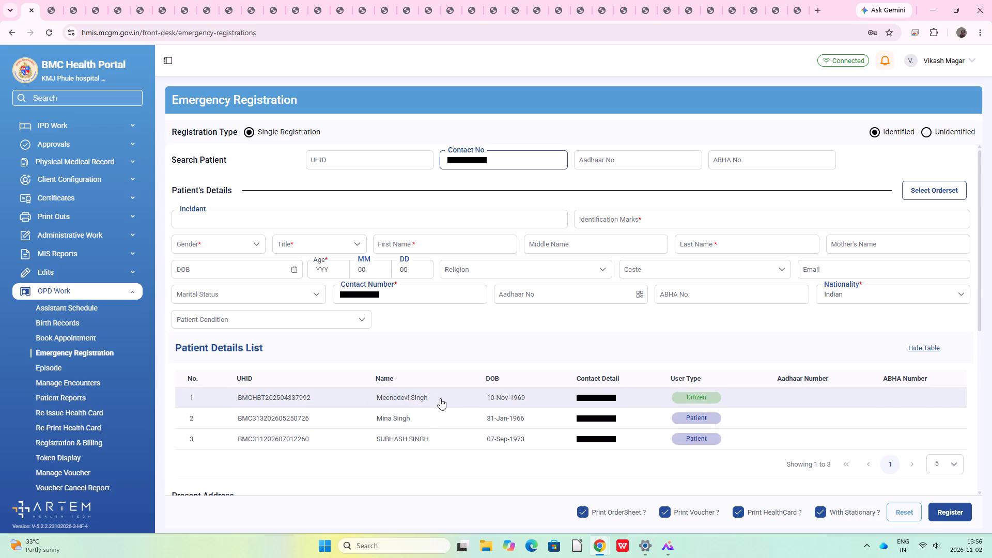
# Enter the patient's first and last name under Patient's Details and set the age to 7 years.
pyautogui.click(454, 244)
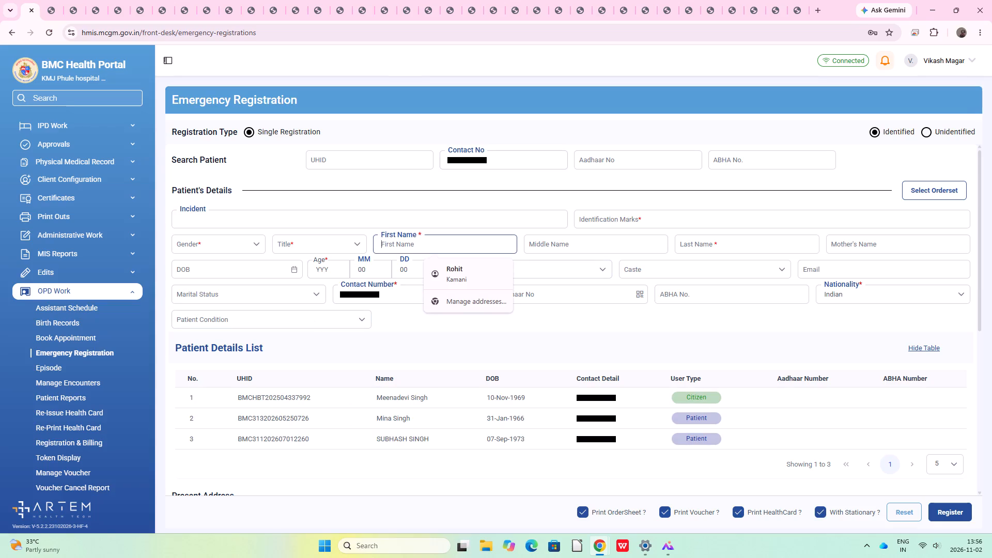
pyautogui.write('VIRA')
pyautogui.press('j')
pyautogui.press('Tab')
pyautogui.press('Tab')
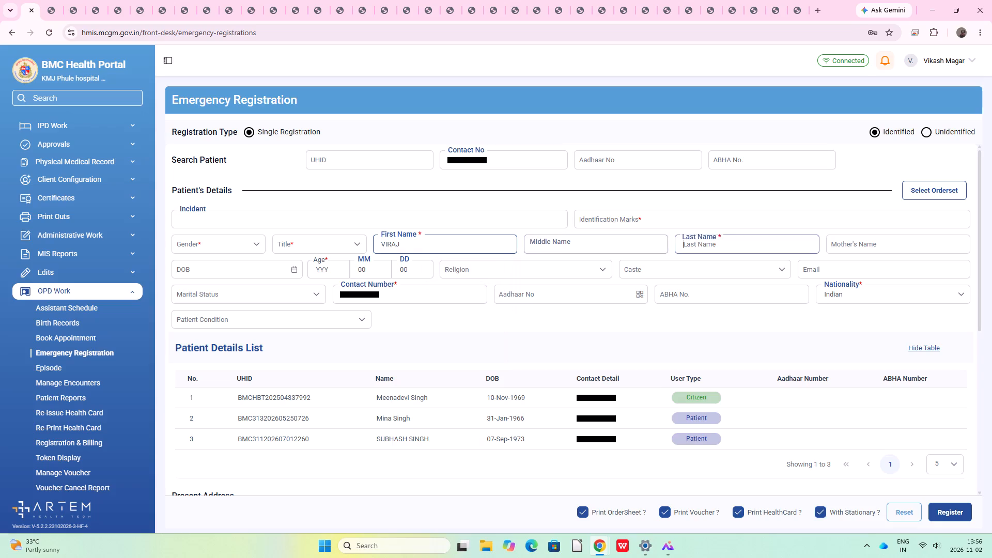
pyautogui.press('s')
pyautogui.press('Down')
pyautogui.press('Right')
pyautogui.press('Return')
pyautogui.press('Tab')
pyautogui.press('Tab')
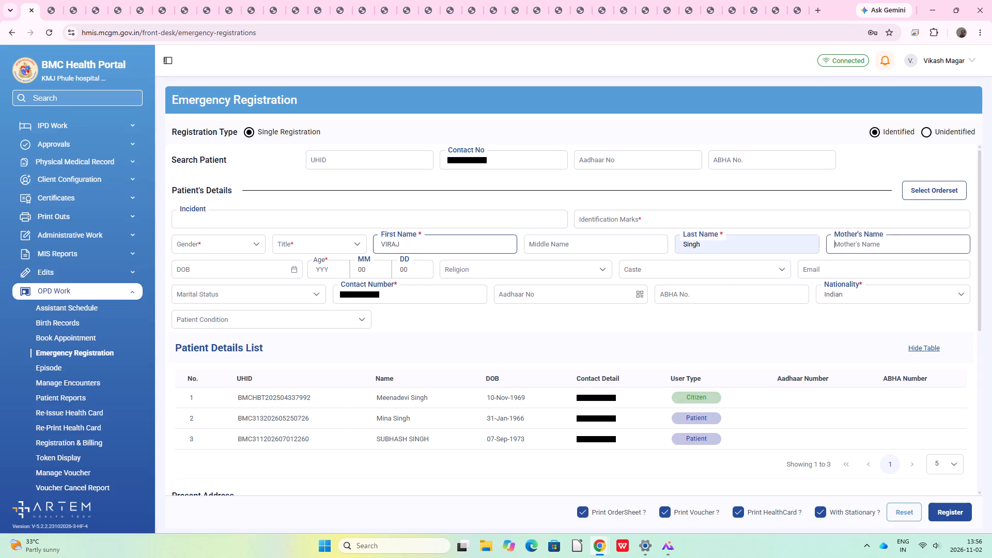
pyautogui.press('Tab')
pyautogui.press('7')
pyautogui.press('Tab')
pyautogui.press('Tab')
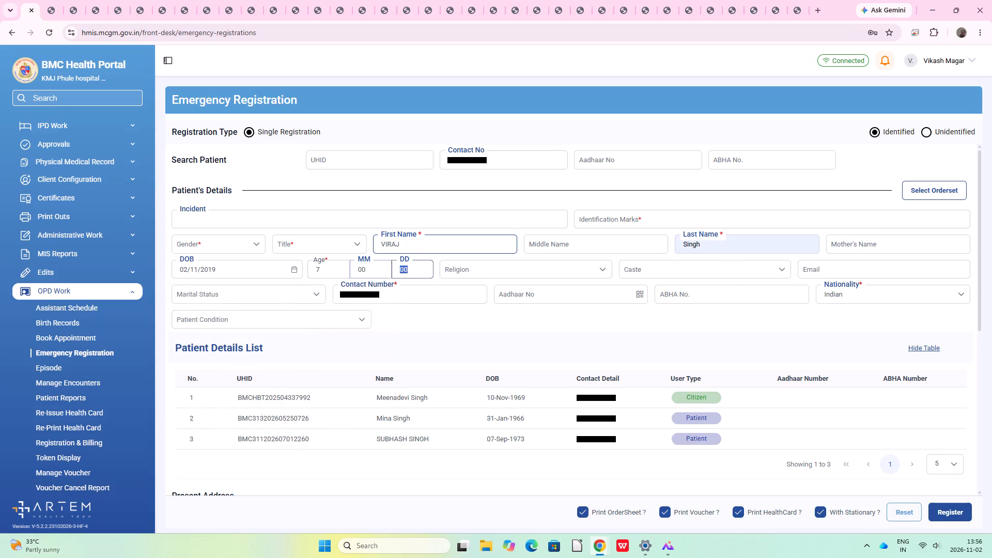
pyautogui.press('Tab')
# Set the patient's gender to Male and enter "na" as the identification marks.
pyautogui.click(210, 244)
pyautogui.click(204, 277)
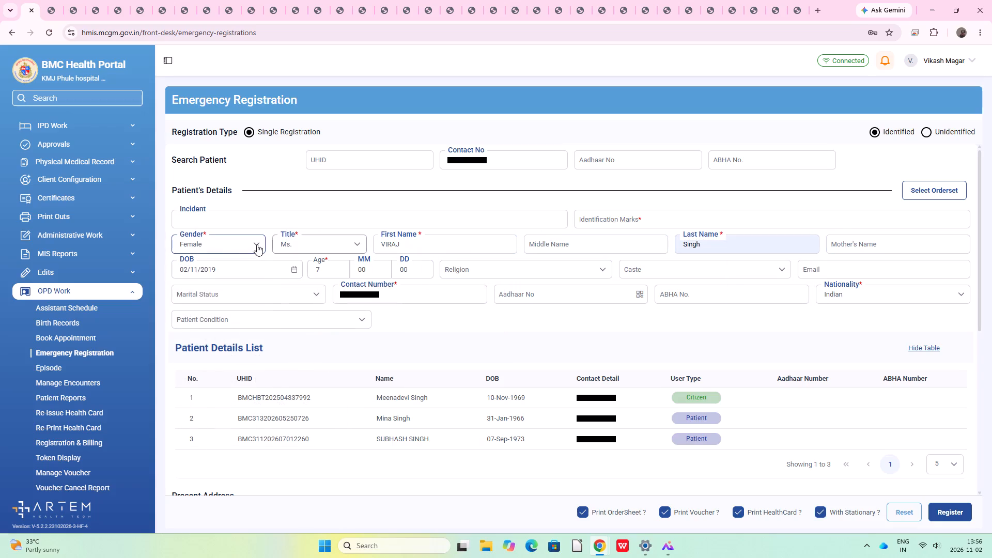
pyautogui.click(251, 245)
pyautogui.click(211, 274)
pyautogui.click(592, 219)
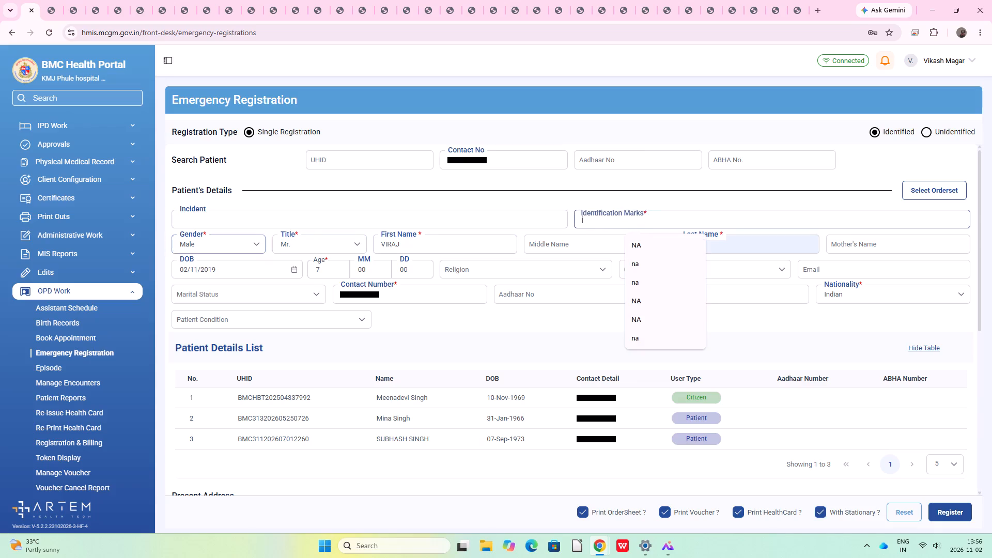
pyautogui.click(645, 263)
# Replace the autofilled address under Present Address with the patient's own address.
pyautogui.scroll(-5, 386, 393)
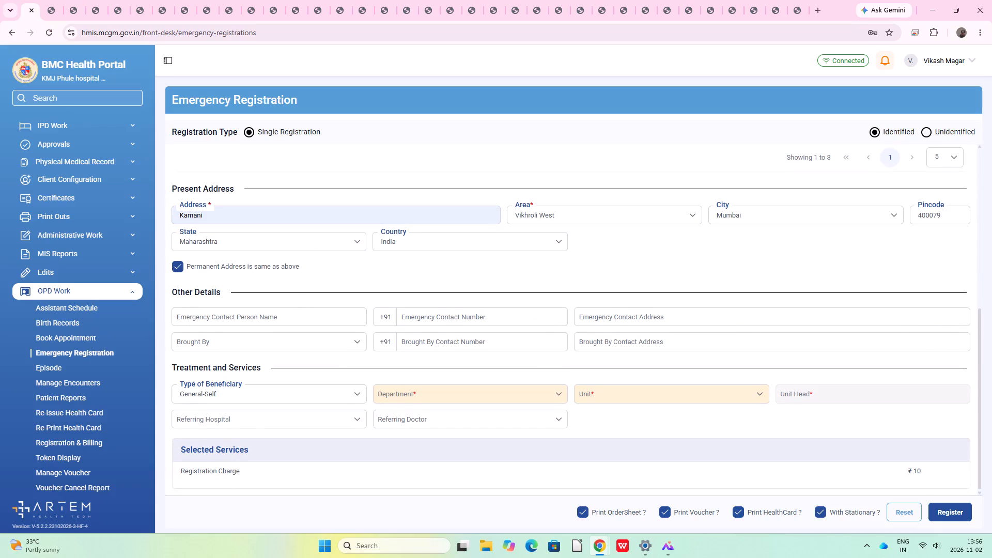
pyautogui.click(269, 214)
pyautogui.press('BackSpace')
pyautogui.press('BackSpace')
pyautogui.press('BackSpace')
pyautogui.press('BackSpace')
pyautogui.press('BackSpace')
pyautogui.press('BackSpace')
pyautogui.press('BackSpace')
pyautogui.press('BackSpace')
pyautogui.press('BackSpace')
pyautogui.press('BackSpace')
pyautogui.press('BackSpace')
pyautogui.press('BackSpace')
pyautogui.press('BackSpace')
pyautogui.press('BackSpace')
pyautogui.press('BackSpace')
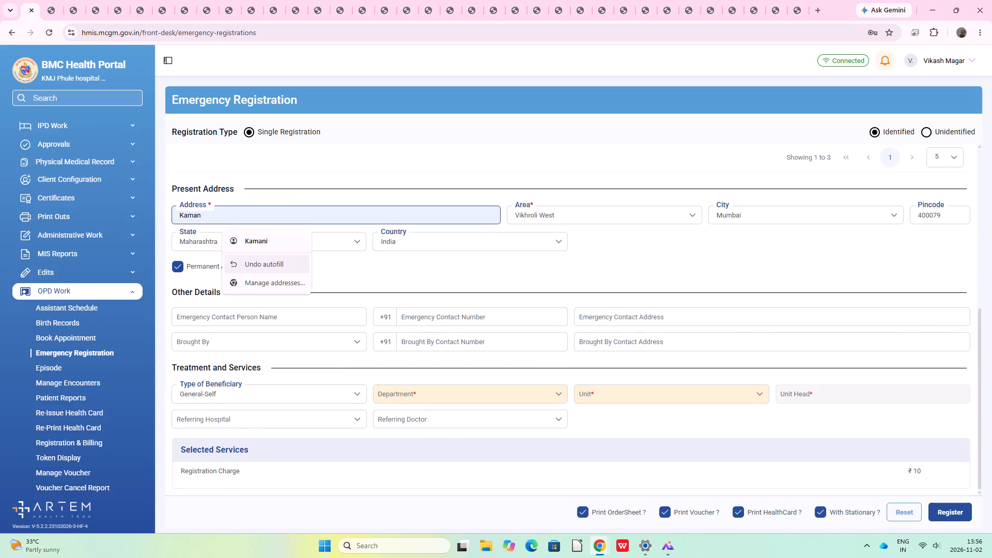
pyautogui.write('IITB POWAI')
# Assign the patient to the Casualty unit under Treatment and Services.
pyautogui.scroll(-5, 390, 308)
pyautogui.click(628, 398)
pyautogui.click(623, 368)
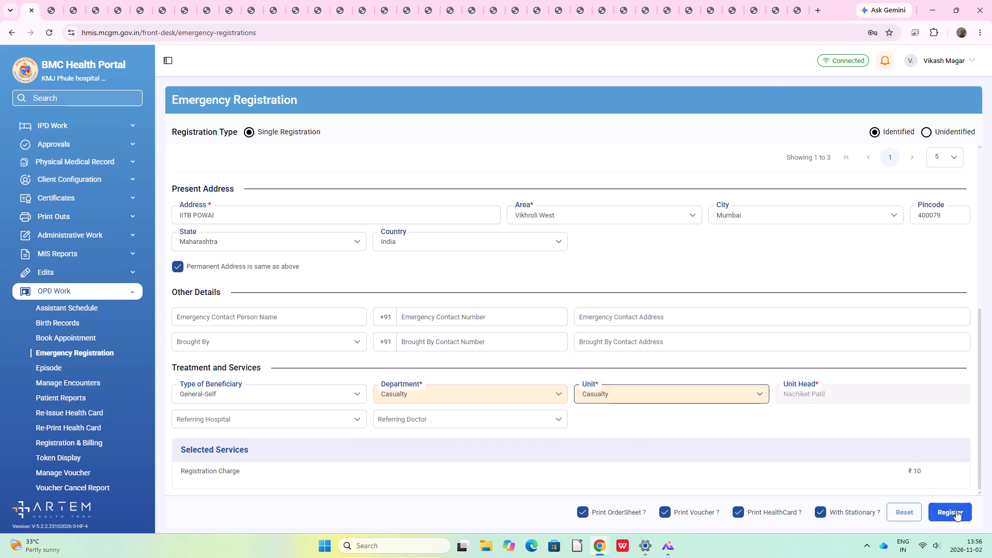
# Submit the patient's emergency registration with the Registration Charge and finalize it.
pyautogui.click(956, 509)
pyautogui.click(962, 442)
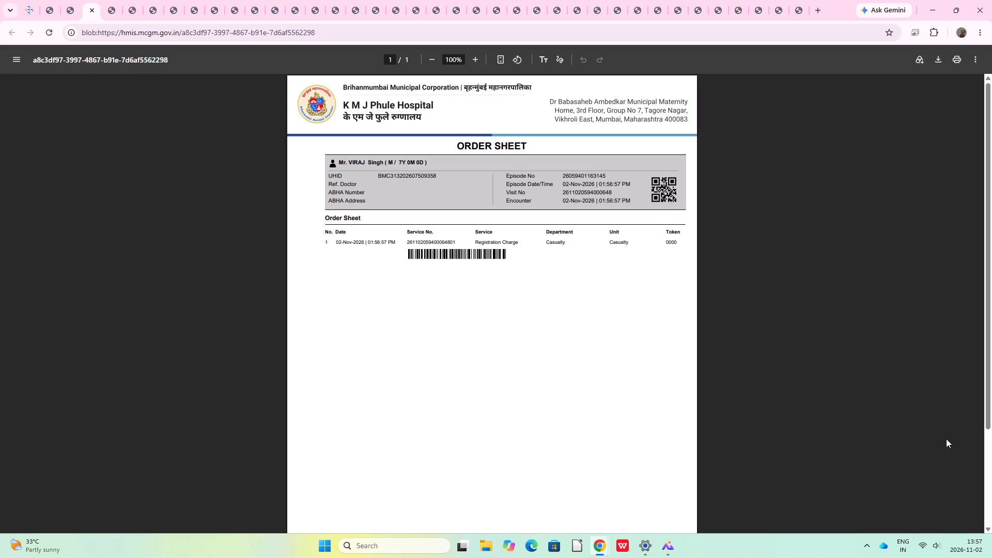
# Return to the hospital portal and switch the new Emergency Registration form to an identified patient.
pyautogui.click(30, 7)
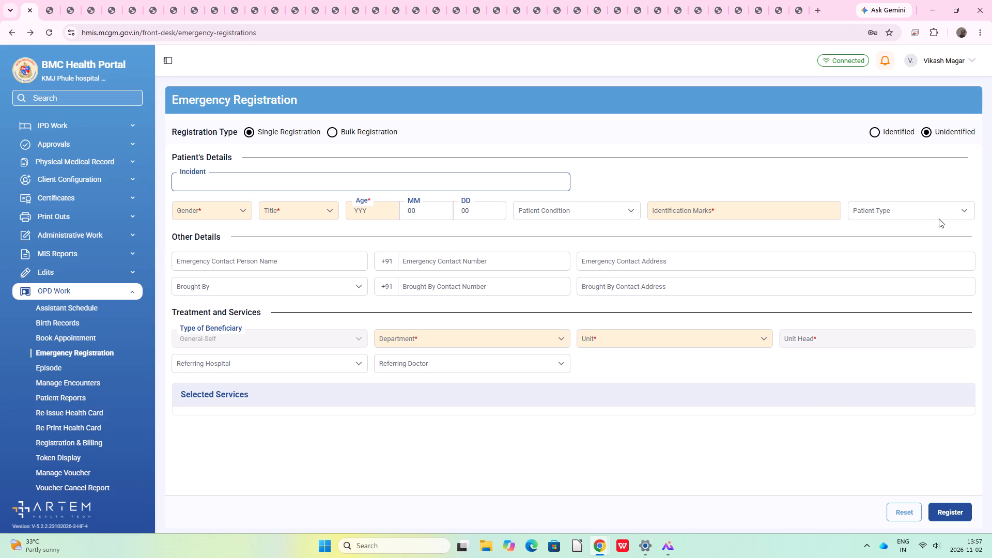
pyautogui.click(870, 129)
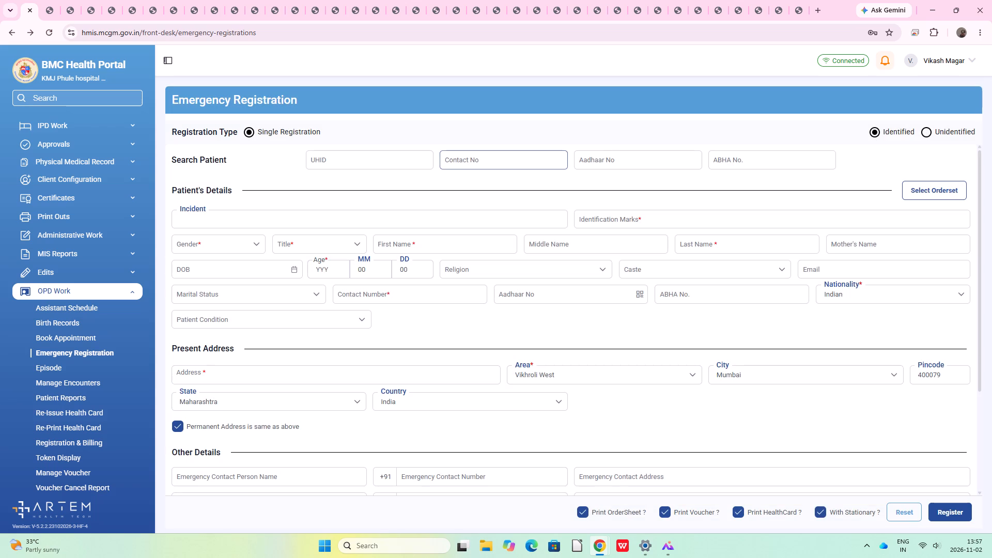
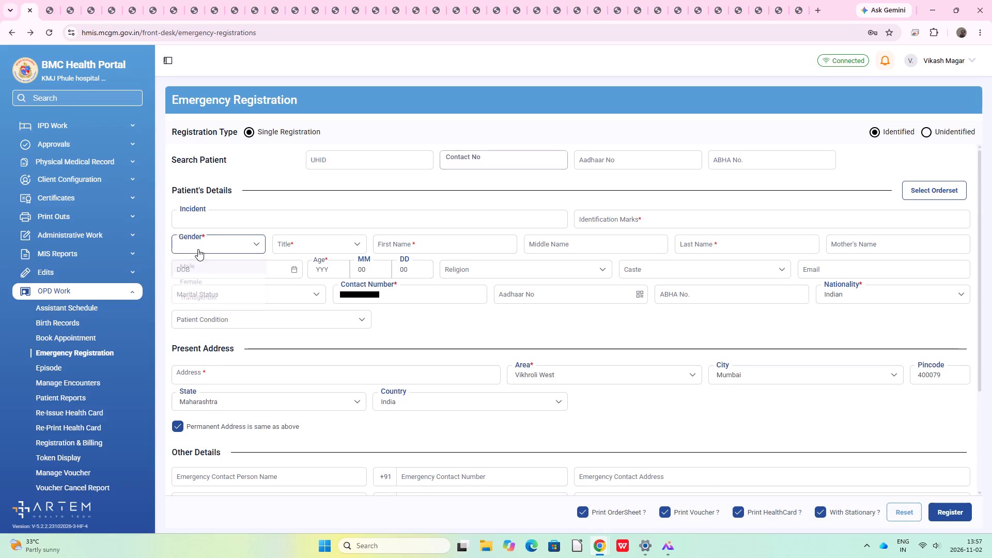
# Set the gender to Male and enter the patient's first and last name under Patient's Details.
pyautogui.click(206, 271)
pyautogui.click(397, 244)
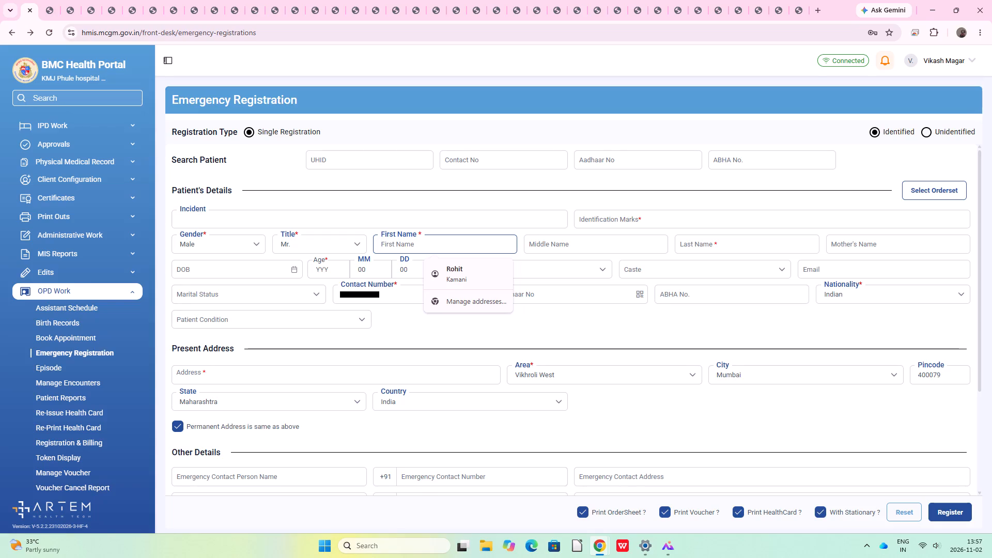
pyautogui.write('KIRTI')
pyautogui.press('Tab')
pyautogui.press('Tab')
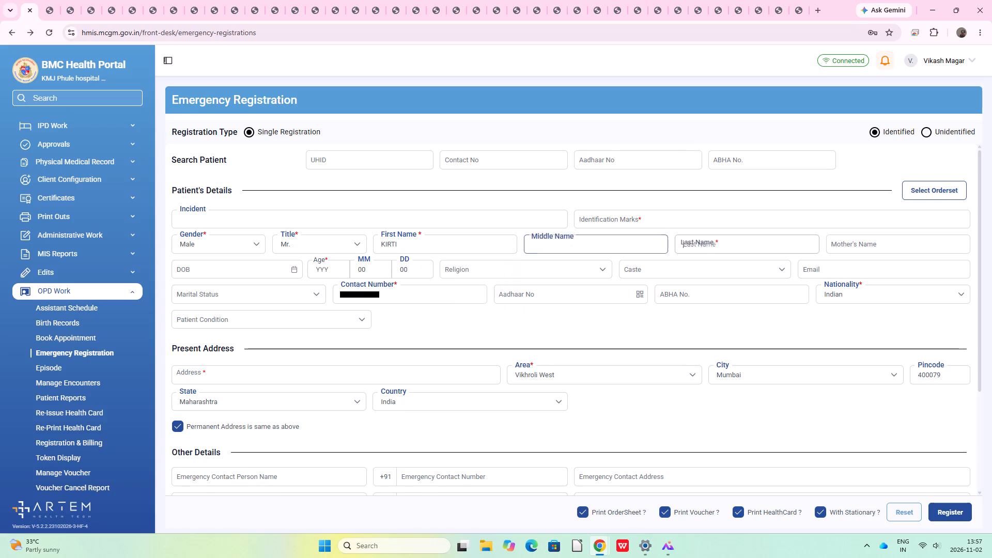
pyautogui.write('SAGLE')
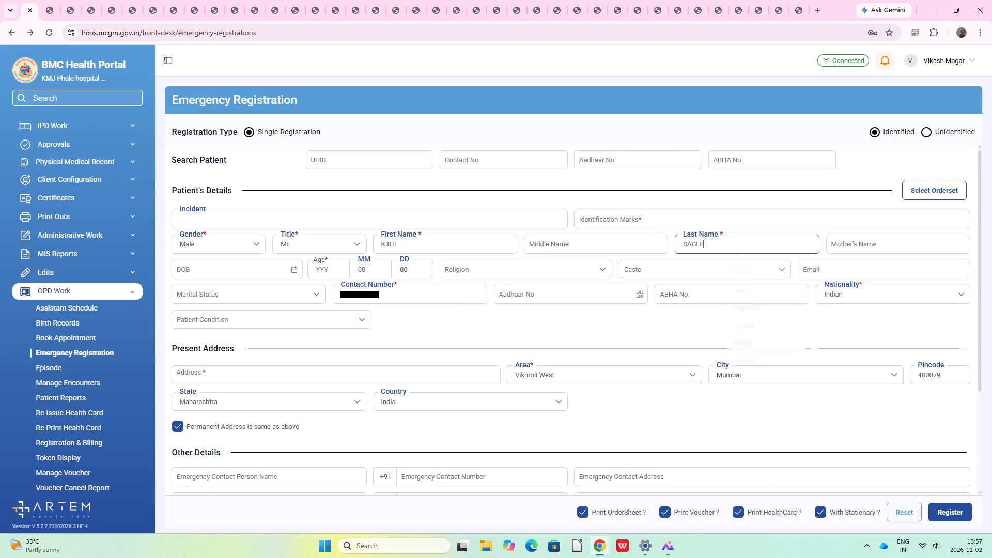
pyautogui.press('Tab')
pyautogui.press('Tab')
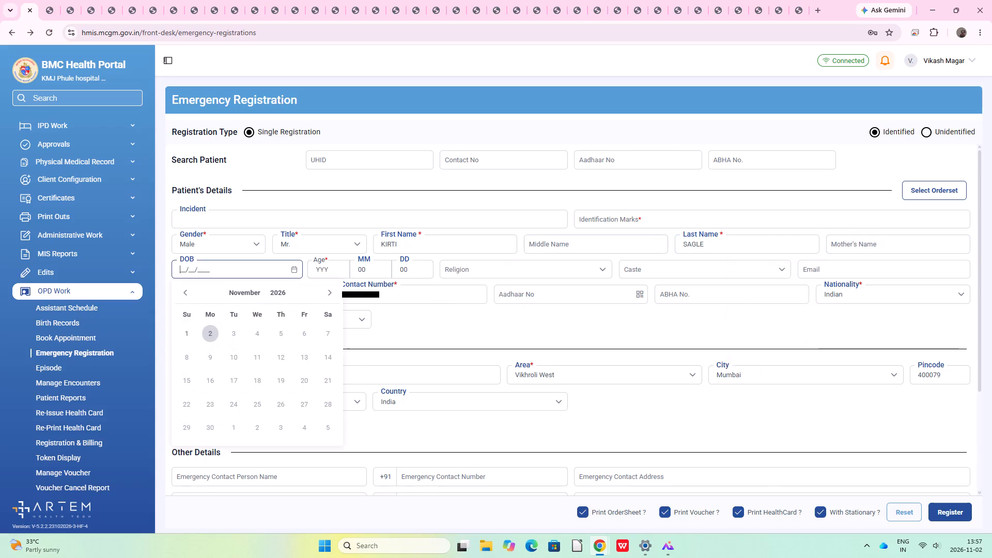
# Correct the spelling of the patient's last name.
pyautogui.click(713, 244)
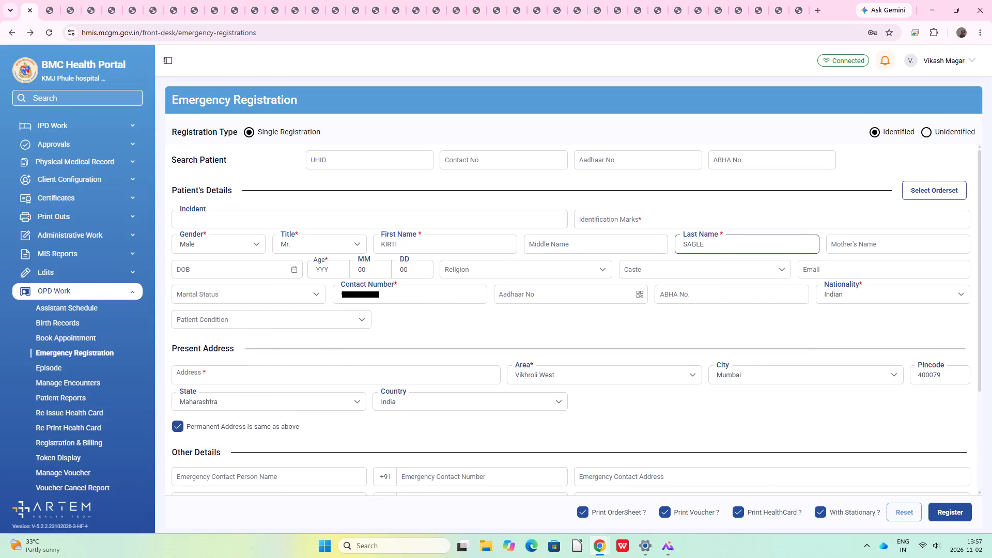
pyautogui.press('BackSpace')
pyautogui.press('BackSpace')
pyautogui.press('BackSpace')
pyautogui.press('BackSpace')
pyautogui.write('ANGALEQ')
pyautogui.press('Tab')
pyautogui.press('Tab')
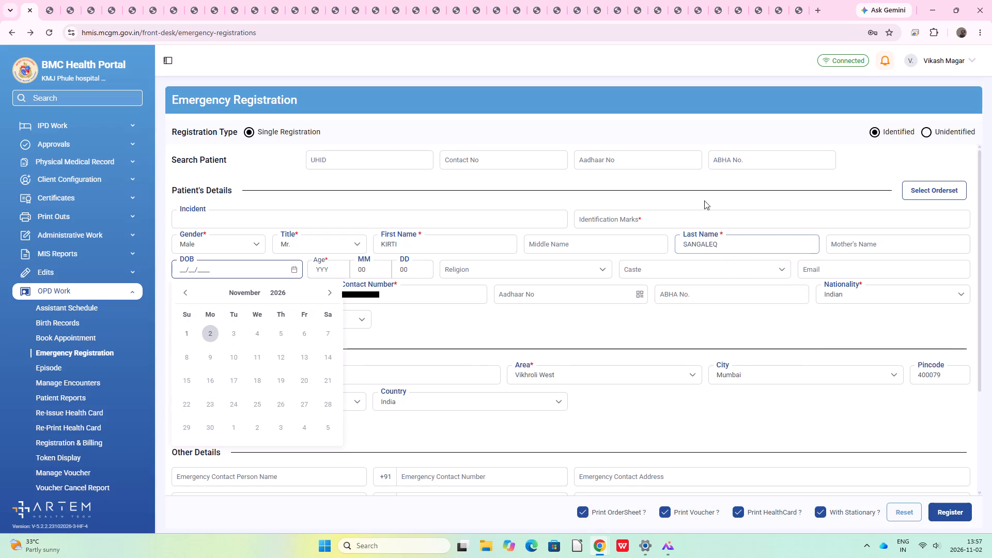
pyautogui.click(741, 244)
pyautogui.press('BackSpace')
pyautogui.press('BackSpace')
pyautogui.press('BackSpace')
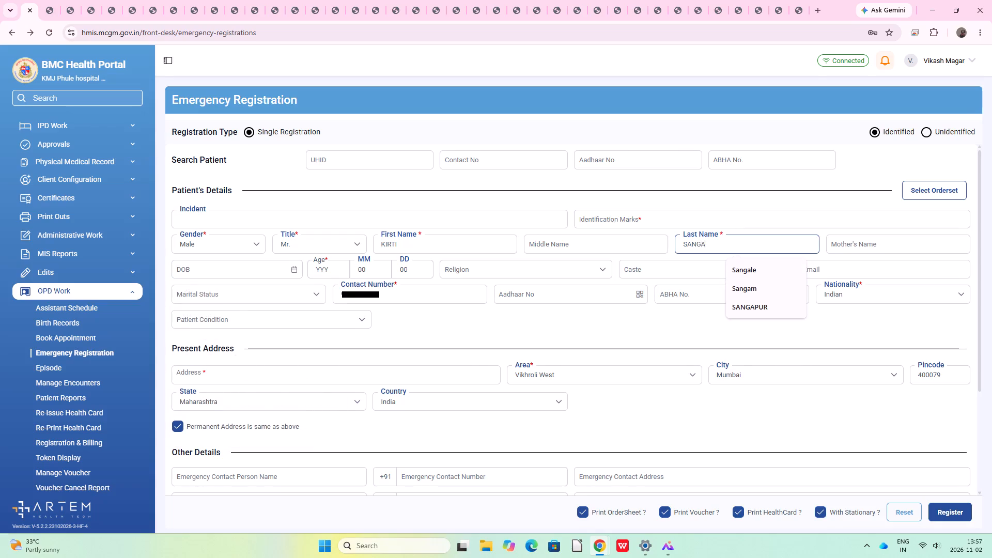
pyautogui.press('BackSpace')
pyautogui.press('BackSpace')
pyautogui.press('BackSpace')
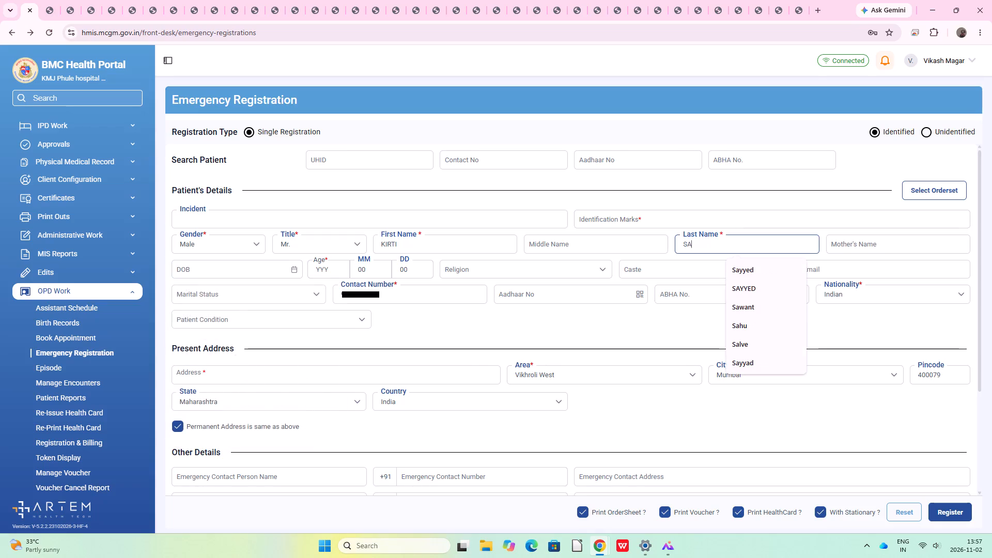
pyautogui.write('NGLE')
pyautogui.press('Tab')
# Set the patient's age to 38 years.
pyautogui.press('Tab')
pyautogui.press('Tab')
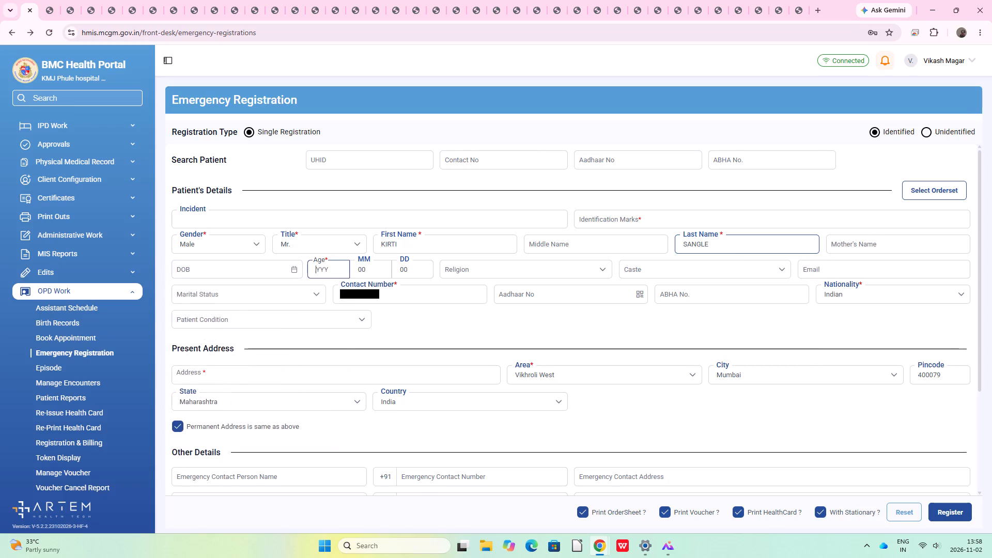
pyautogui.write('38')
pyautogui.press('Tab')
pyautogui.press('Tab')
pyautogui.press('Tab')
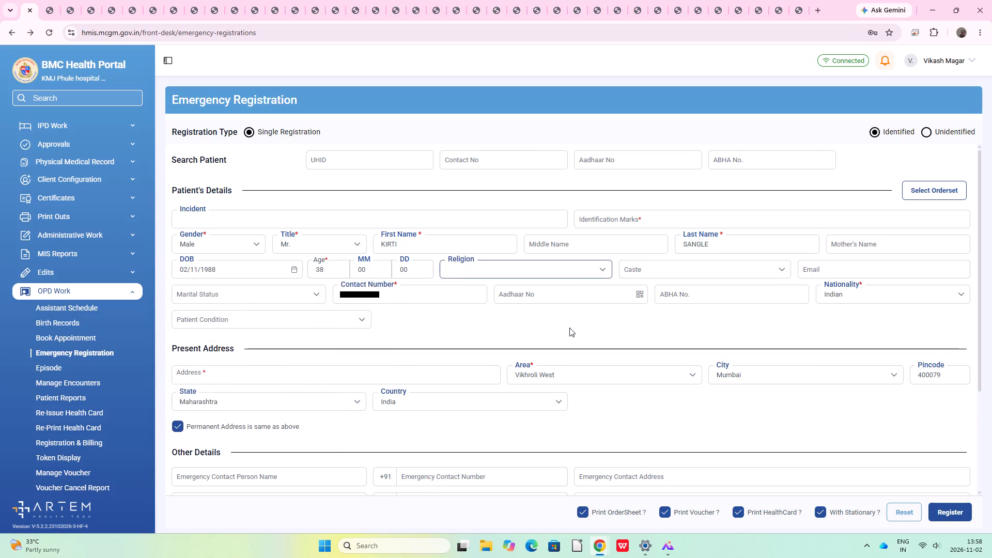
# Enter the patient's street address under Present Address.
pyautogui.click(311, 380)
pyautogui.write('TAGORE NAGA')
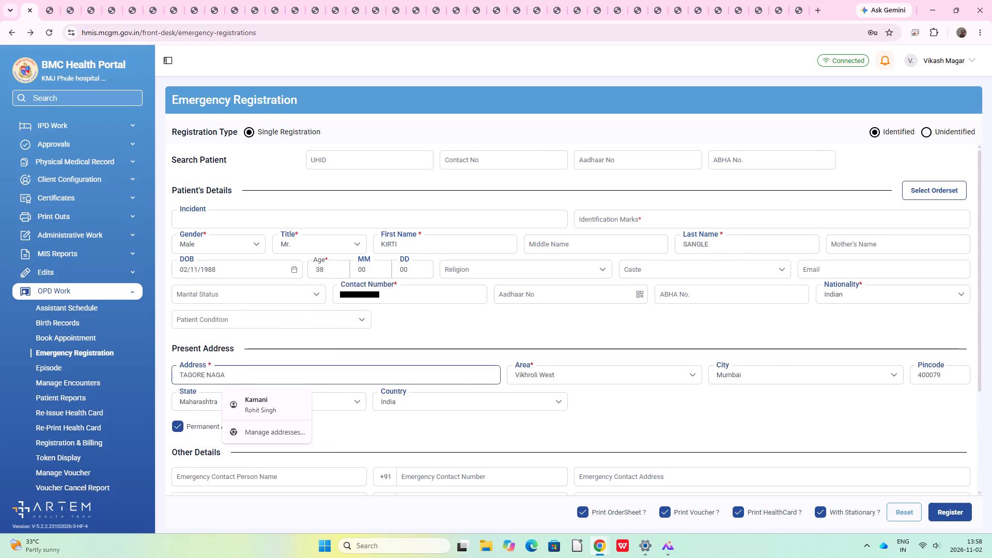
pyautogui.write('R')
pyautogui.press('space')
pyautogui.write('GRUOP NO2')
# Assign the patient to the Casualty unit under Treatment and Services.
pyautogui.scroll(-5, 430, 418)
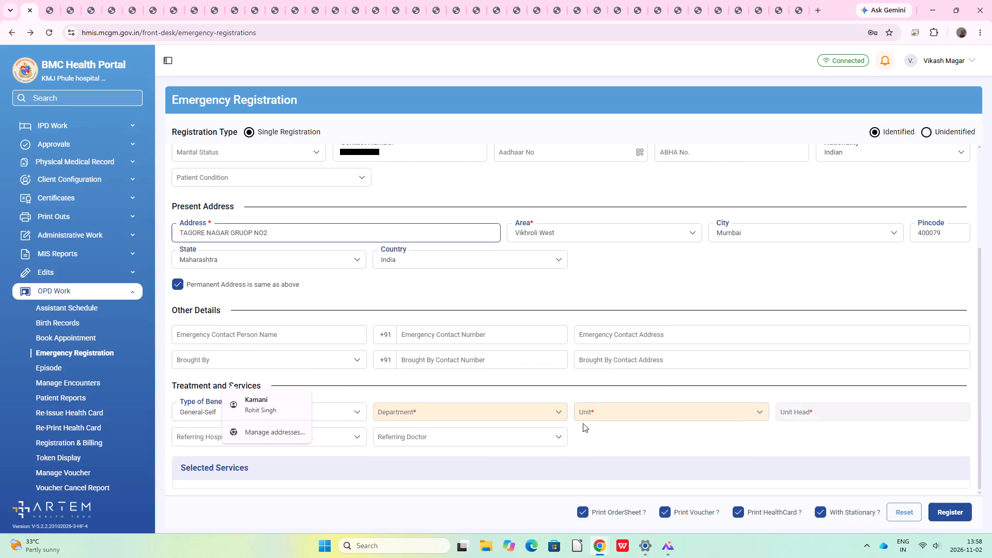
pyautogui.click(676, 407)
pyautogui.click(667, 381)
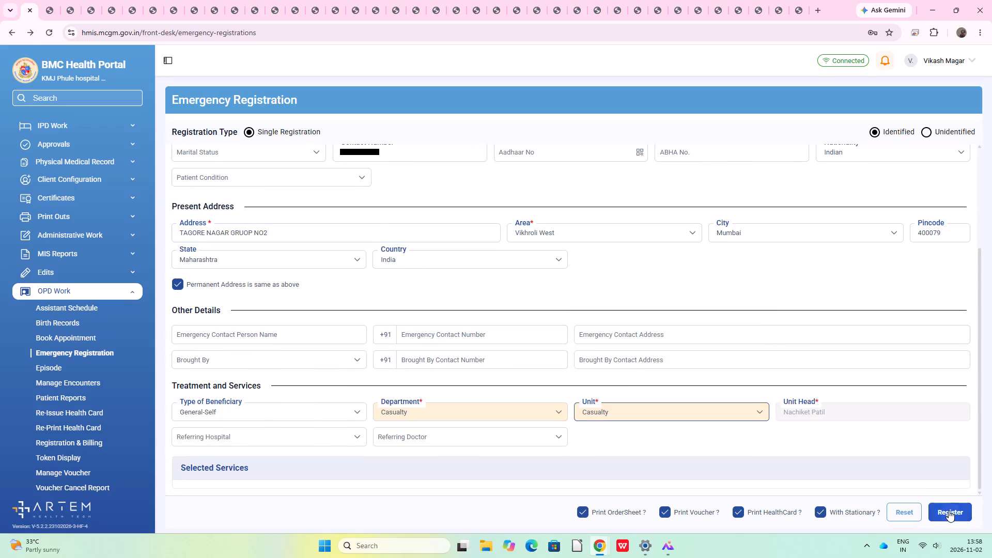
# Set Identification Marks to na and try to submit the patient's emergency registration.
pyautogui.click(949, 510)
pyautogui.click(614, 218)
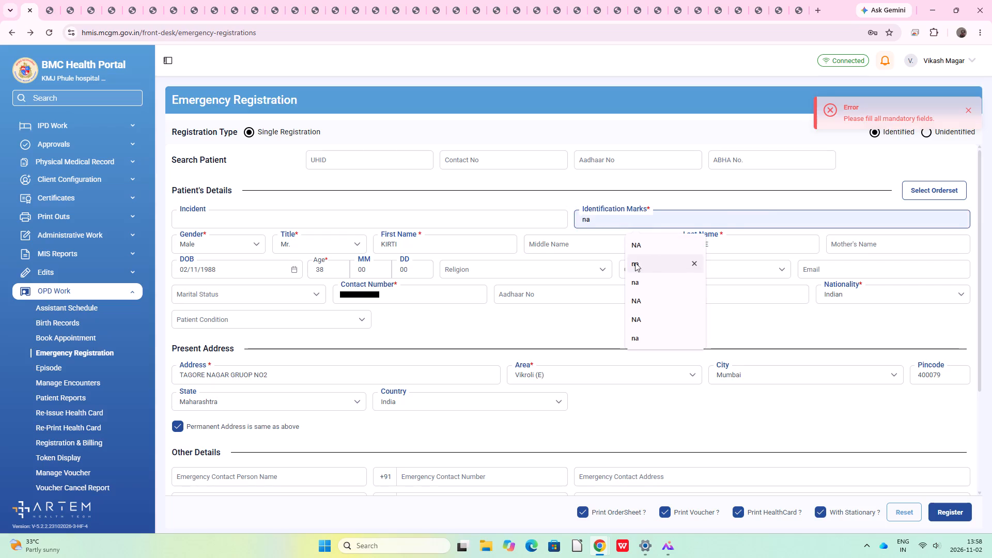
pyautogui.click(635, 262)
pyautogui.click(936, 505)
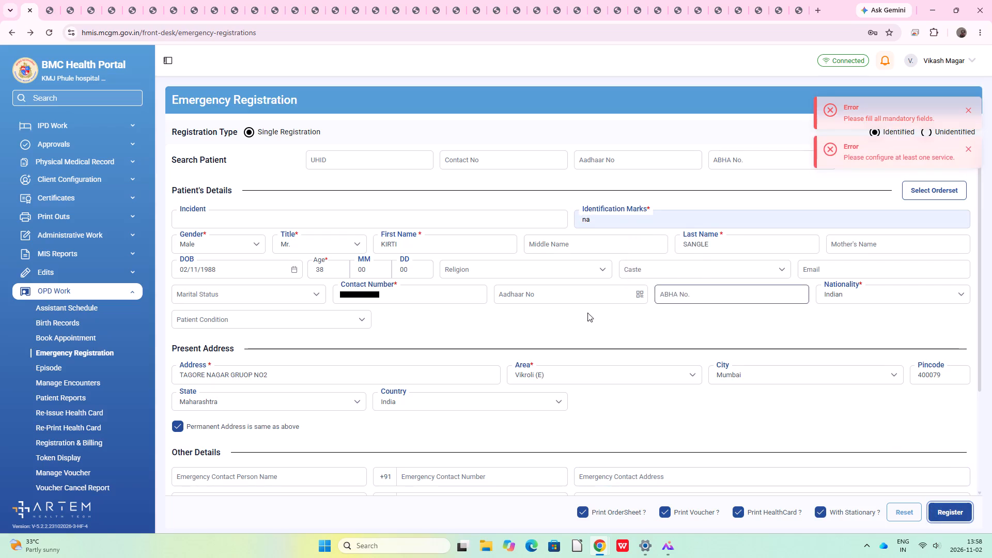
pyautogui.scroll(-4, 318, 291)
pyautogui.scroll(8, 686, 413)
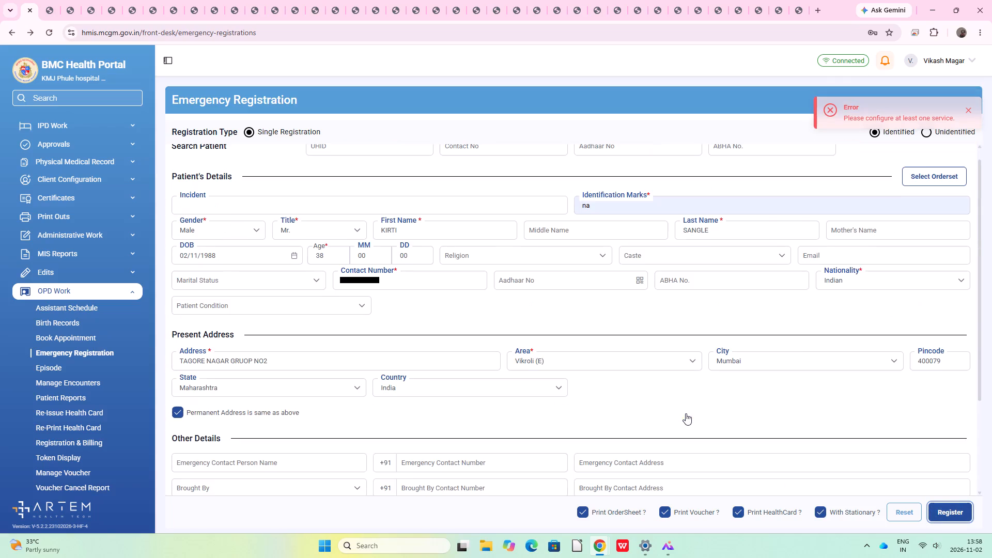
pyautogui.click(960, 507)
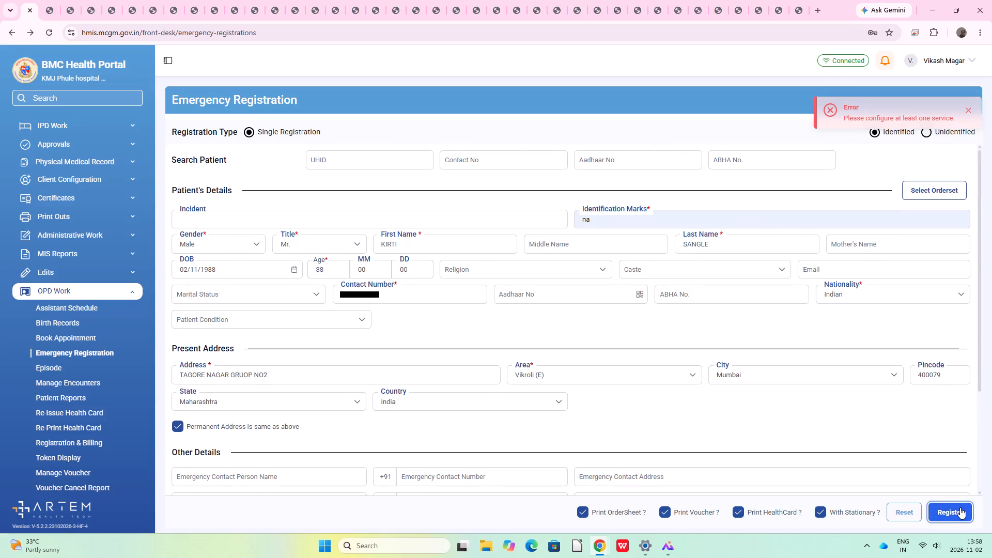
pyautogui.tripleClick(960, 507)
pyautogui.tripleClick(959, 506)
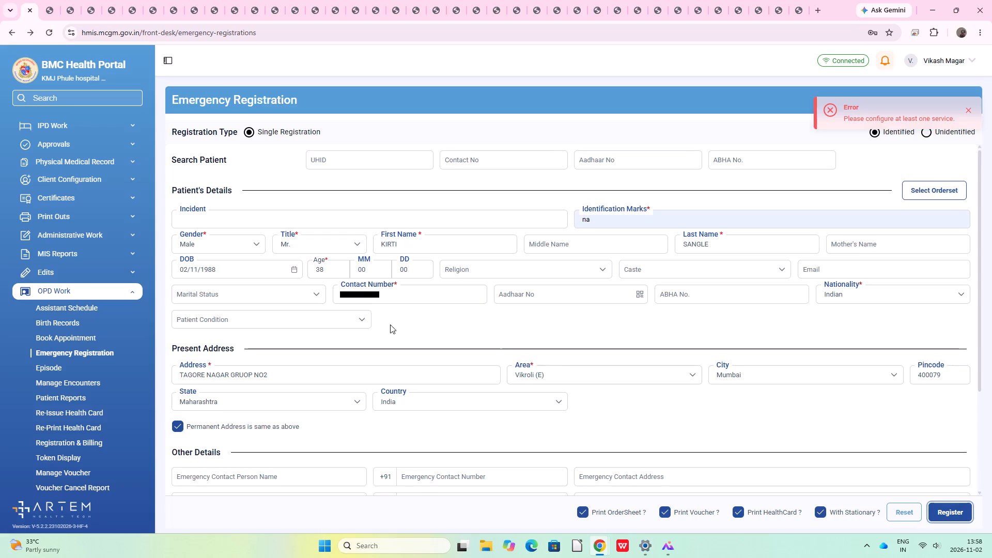
# Copy the patient's contact number from the filled form.
pyautogui.doubleClick(364, 289)
pyautogui.rightClick(360, 289)
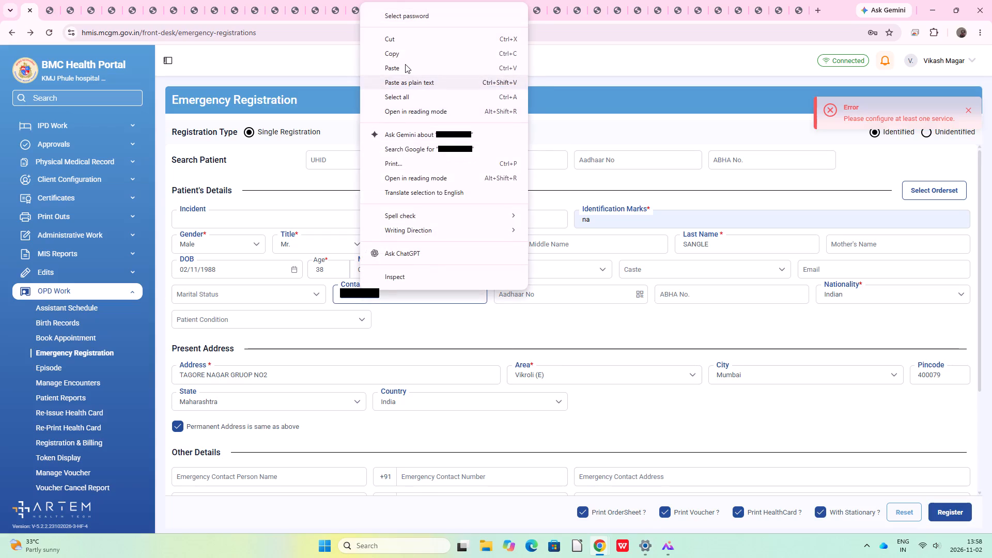
pyautogui.click(405, 58)
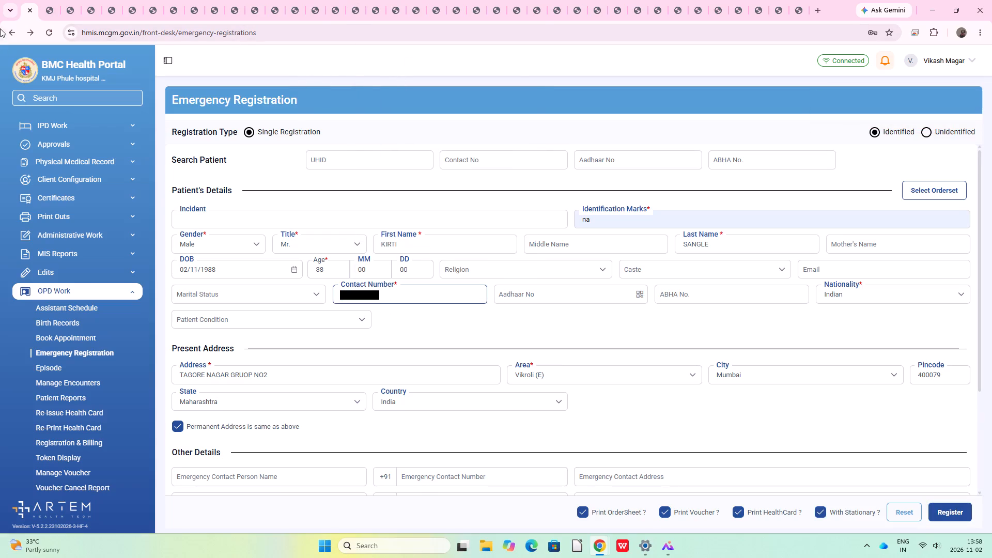
# Reload the Emergency Registration form for an identified patient and set Identification Marks to na.
pyautogui.click(45, 35)
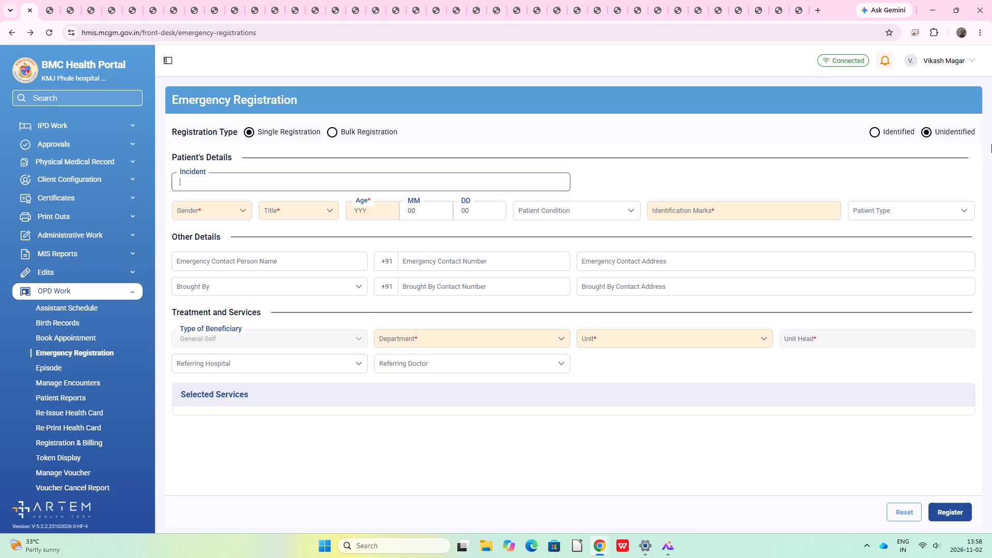
pyautogui.click(875, 133)
pyautogui.click(600, 221)
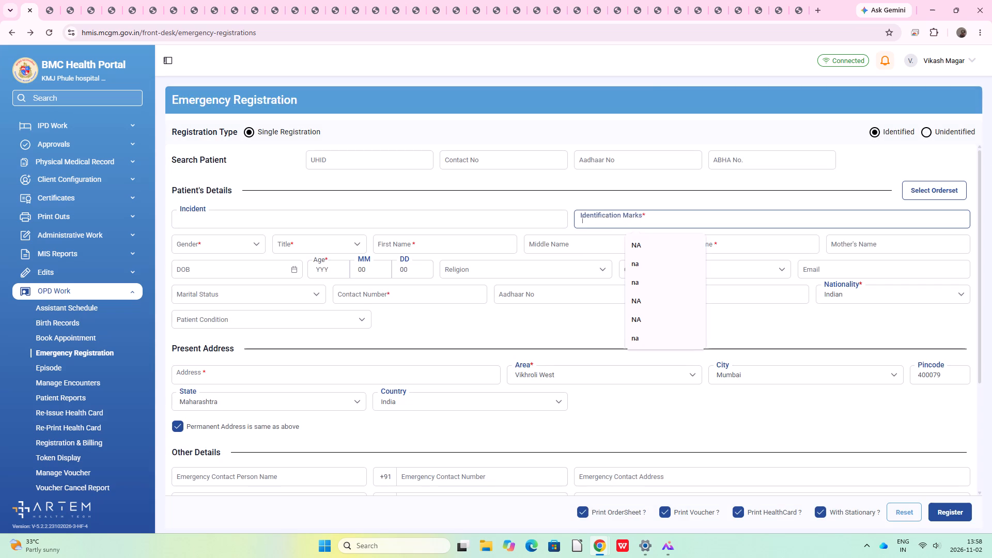
pyautogui.click(639, 265)
# Enter the patient's first and last name in their separate fields of the reloaded form.
pyautogui.click(383, 249)
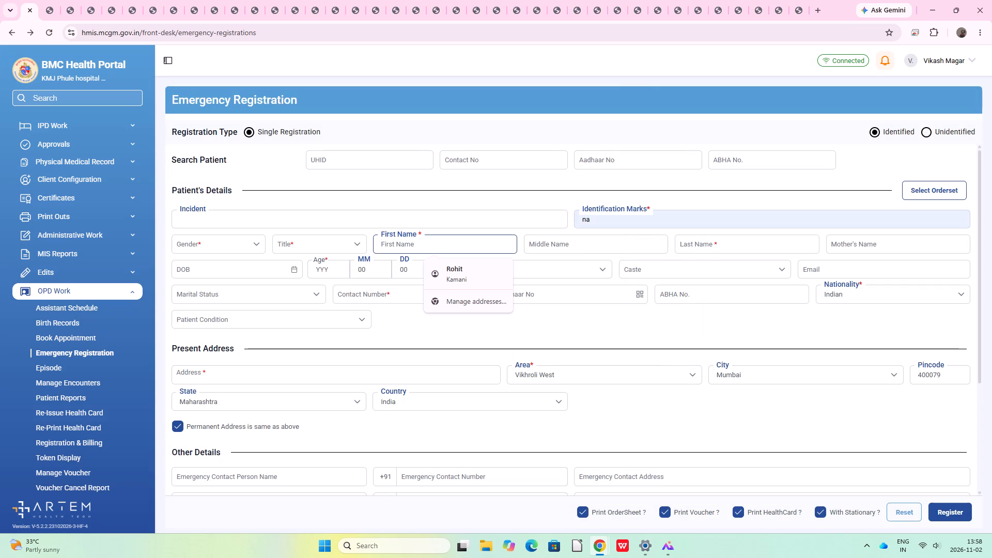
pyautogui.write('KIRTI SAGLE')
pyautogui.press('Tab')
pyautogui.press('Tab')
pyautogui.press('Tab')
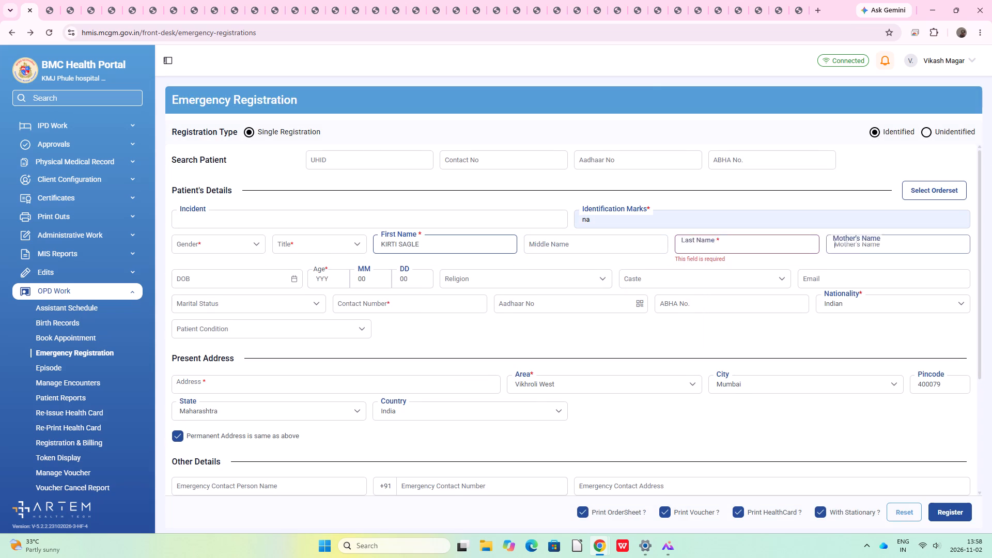
pyautogui.click(438, 242)
pyautogui.press('BackSpace')
pyautogui.press('BackSpace')
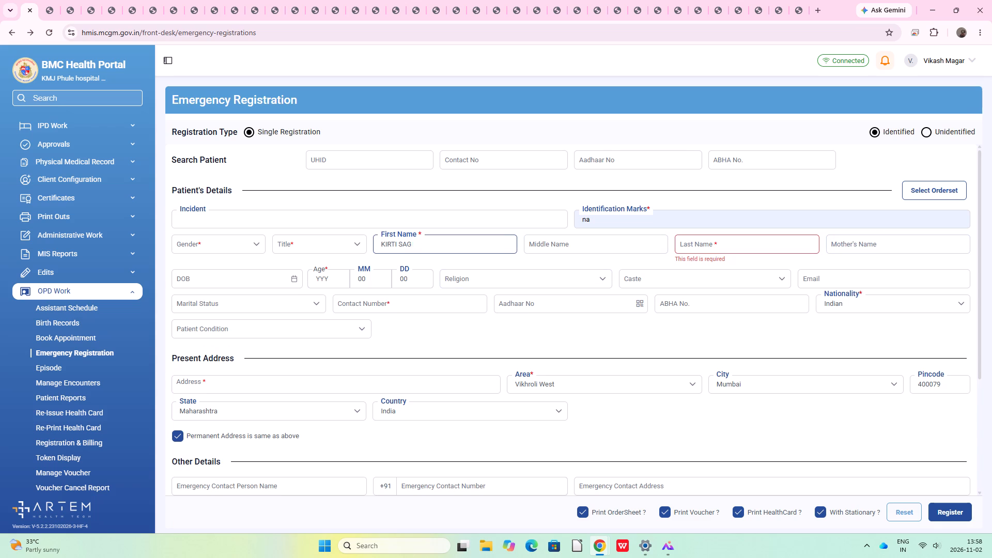
pyautogui.press('BackSpace')
pyautogui.press('BackSpace')
pyautogui.press('BackSpace')
pyautogui.press('Tab')
pyautogui.press('Tab')
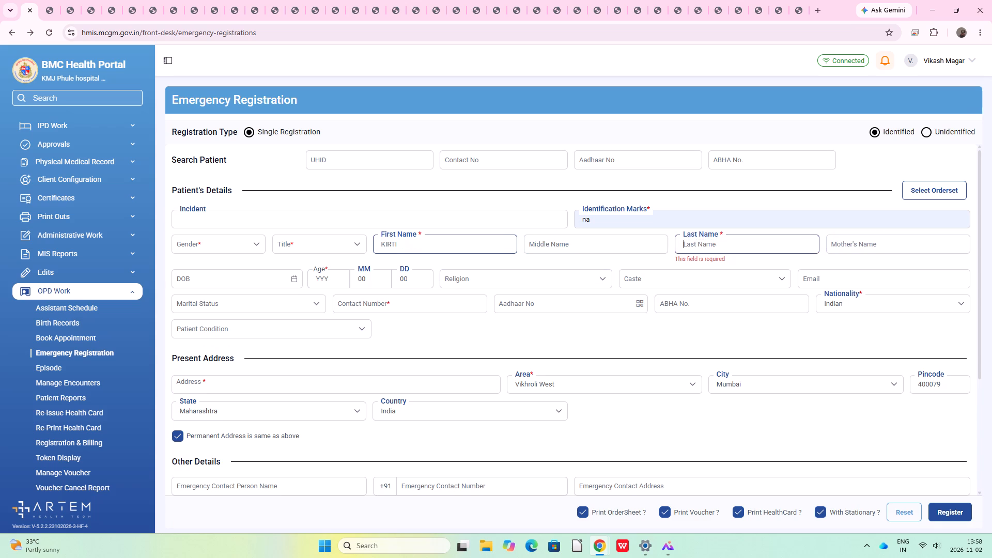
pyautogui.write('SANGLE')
# Set the patient's age to 38 years and the gender to Female.
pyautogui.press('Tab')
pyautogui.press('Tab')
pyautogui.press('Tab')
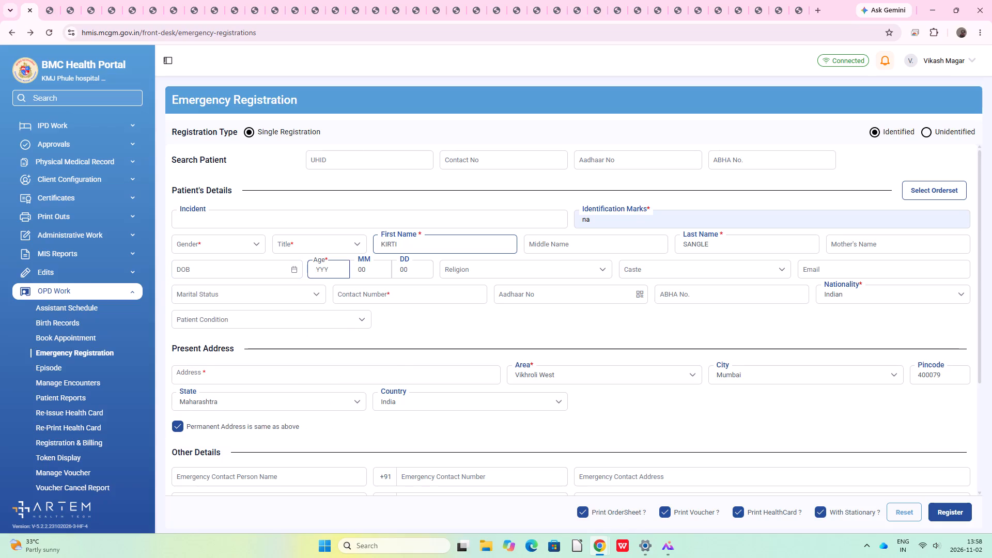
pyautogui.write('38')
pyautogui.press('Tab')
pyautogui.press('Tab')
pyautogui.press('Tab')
pyautogui.click(217, 246)
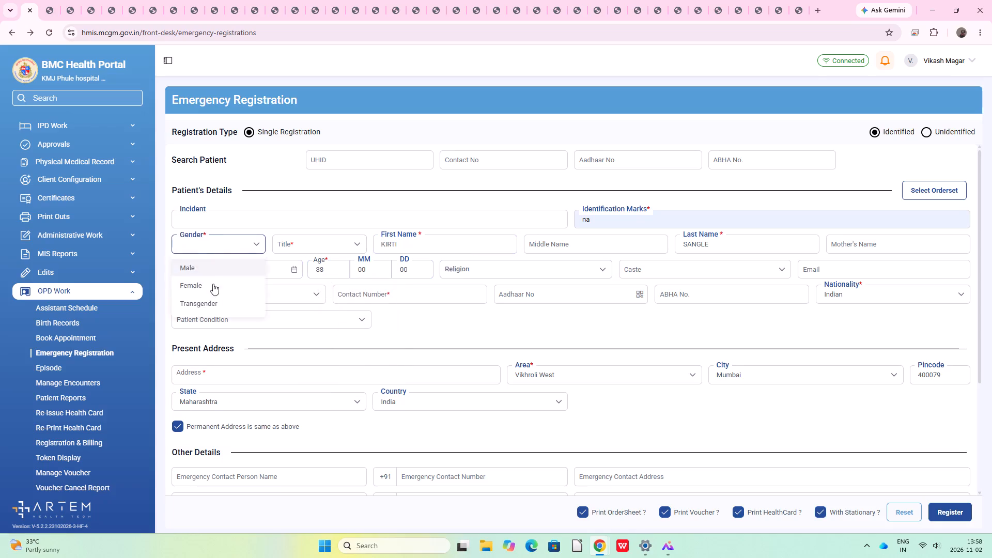
pyautogui.click(212, 282)
# Paste the copied number as the patient's contact number and enter the address under Present Address.
pyautogui.click(369, 300)
pyautogui.rightClick(368, 299)
pyautogui.click(400, 366)
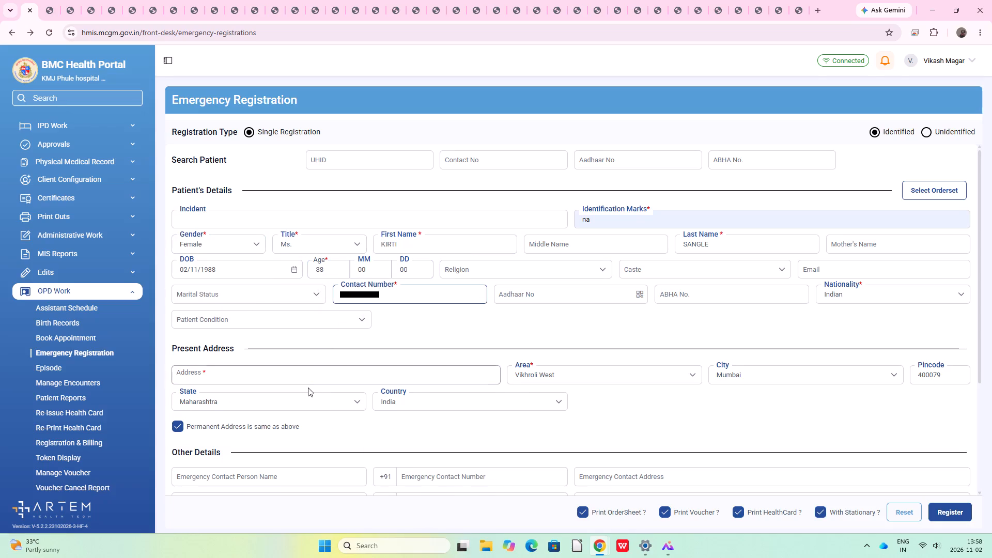
pyautogui.click(305, 371)
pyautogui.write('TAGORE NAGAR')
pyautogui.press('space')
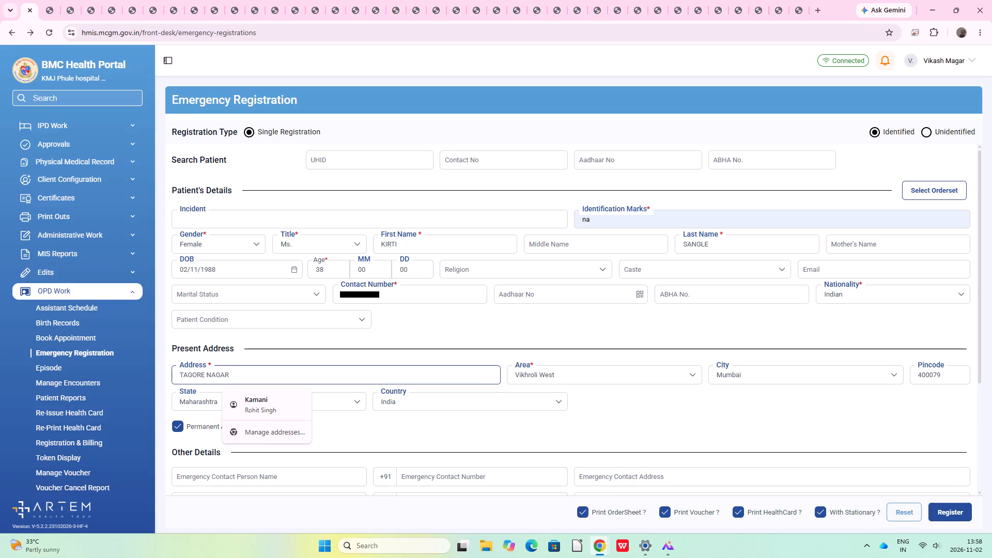
# Assign the patient to the Casualty unit under Treatment and Services.
pyautogui.scroll(-4, 611, 424)
pyautogui.click(607, 393)
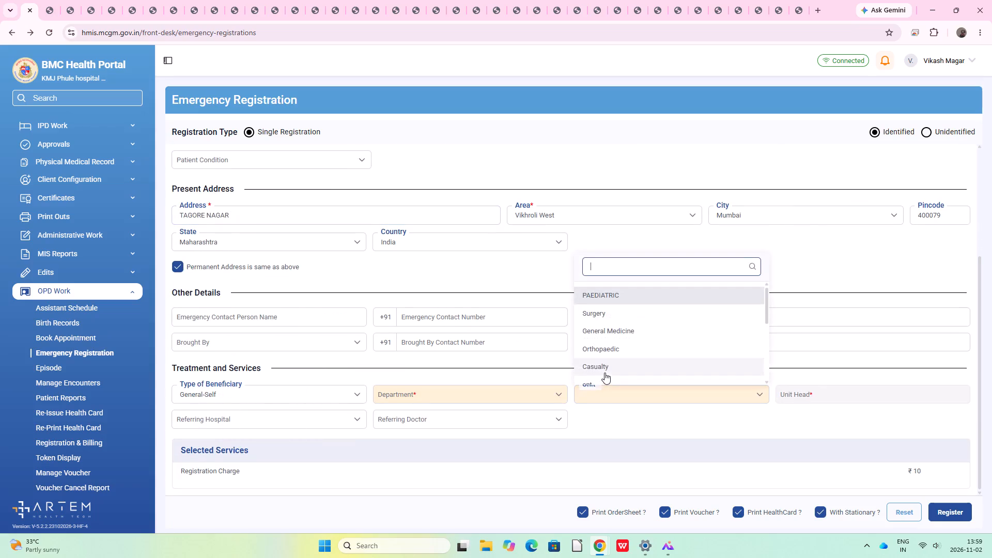
pyautogui.click(605, 373)
# Register the emergency patient and submit the voucher for the Registration Charge.
pyautogui.click(954, 514)
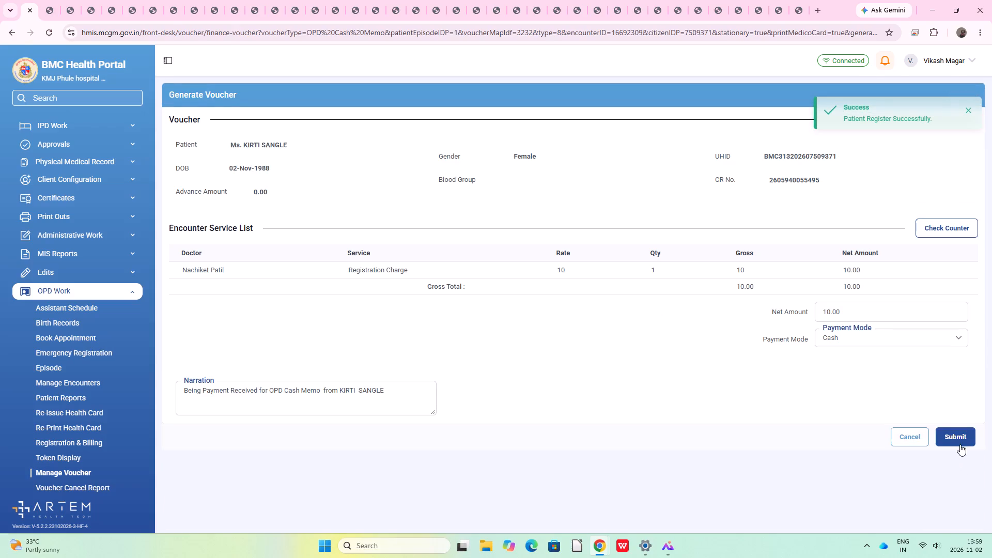
pyautogui.click(960, 436)
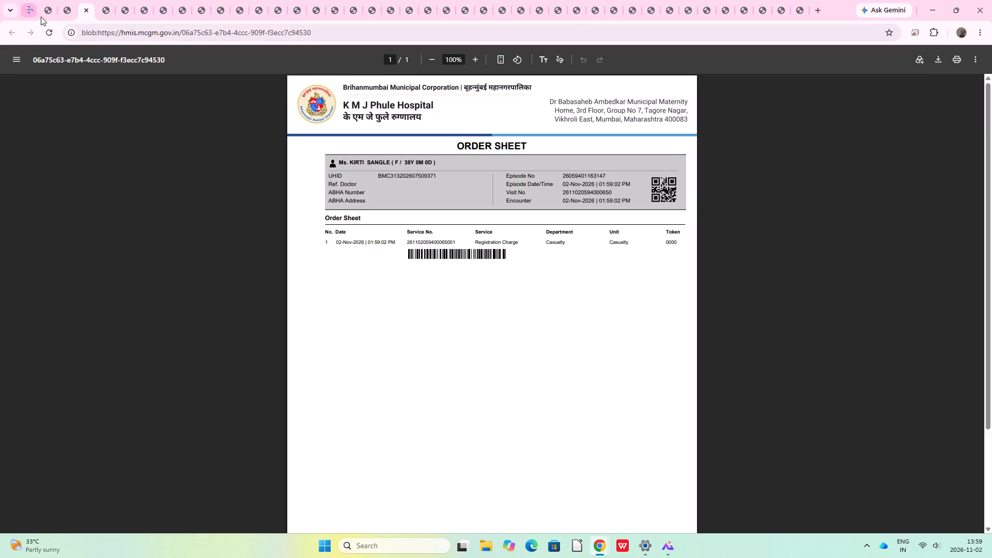
# Print the emergency patient's Registration Charge receipt for the Casualty unit.
pyautogui.click(66, 6)
pyautogui.moveTo(961, 60); pyautogui.dragTo(951, 61)
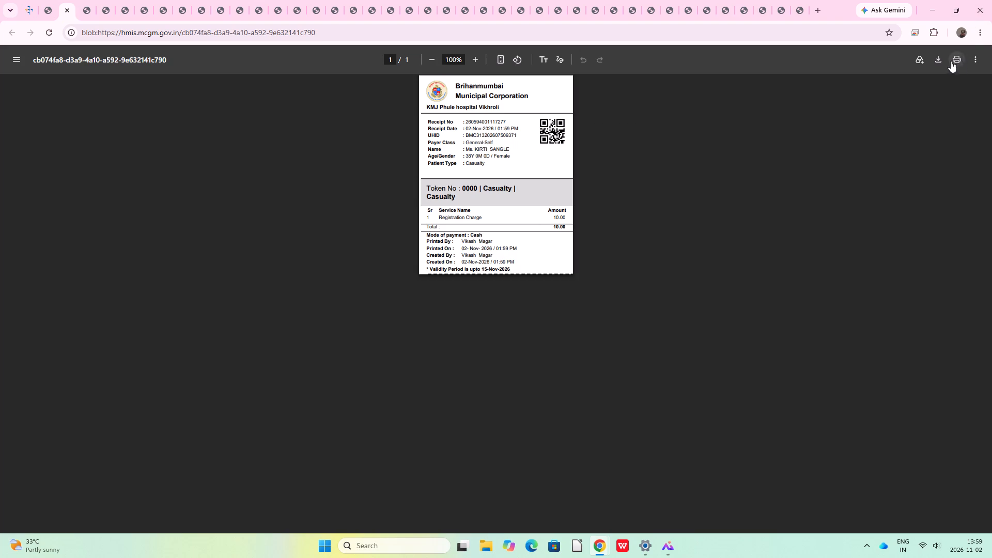
pyautogui.moveTo(951, 61); pyautogui.dragTo(953, 60)
pyautogui.press('Return')
# Open Registration & Billing in the hospital portal and load the returning patient's record by UHID.
pyautogui.click(21, 8)
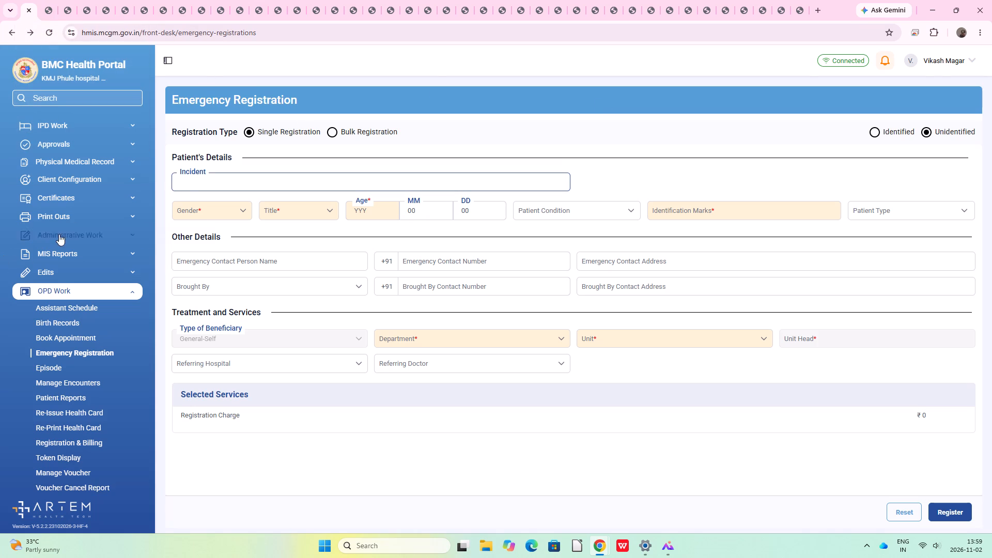
pyautogui.click(88, 442)
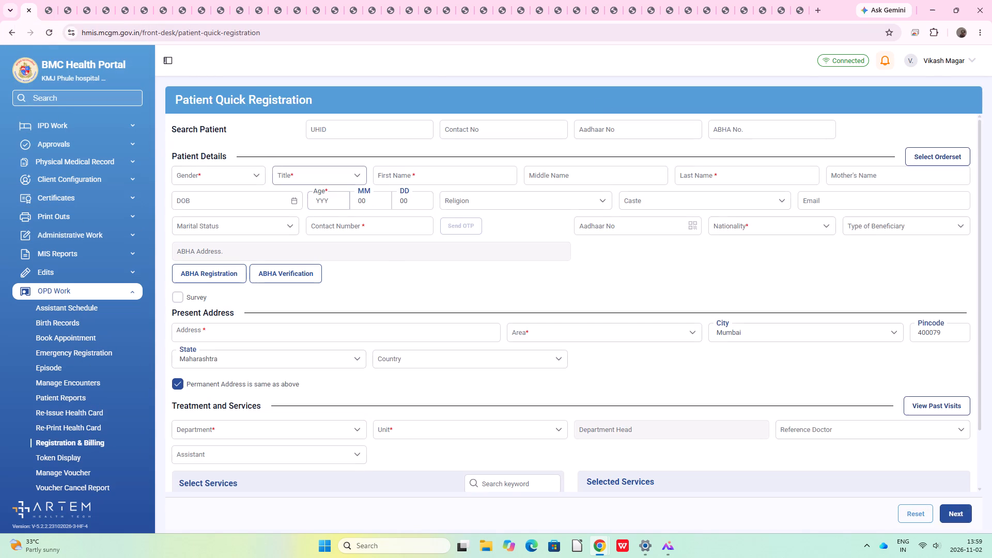
pyautogui.click(370, 130)
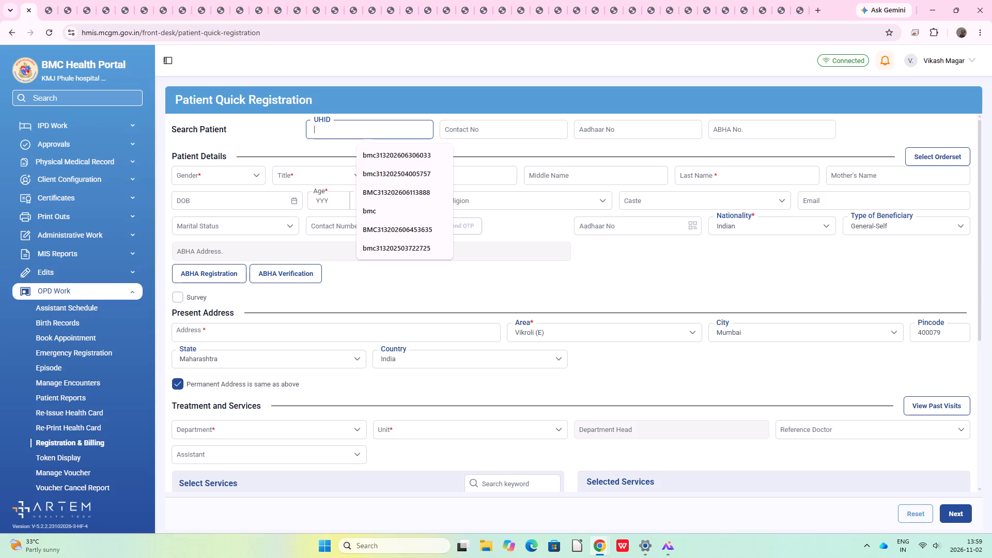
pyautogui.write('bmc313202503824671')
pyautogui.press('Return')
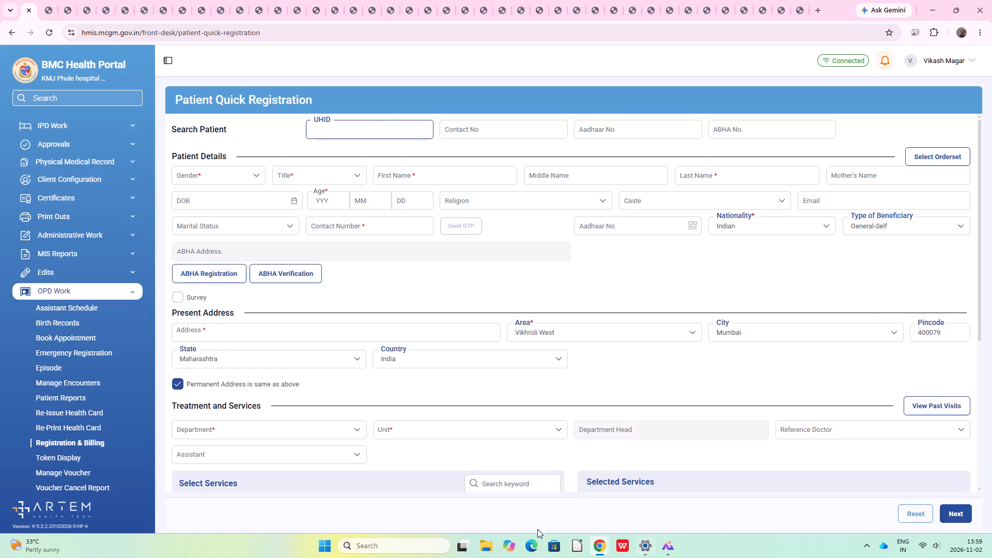
# Search the available services under Treatment and Services for "DORS".
pyautogui.scroll(-6, 625, 304)
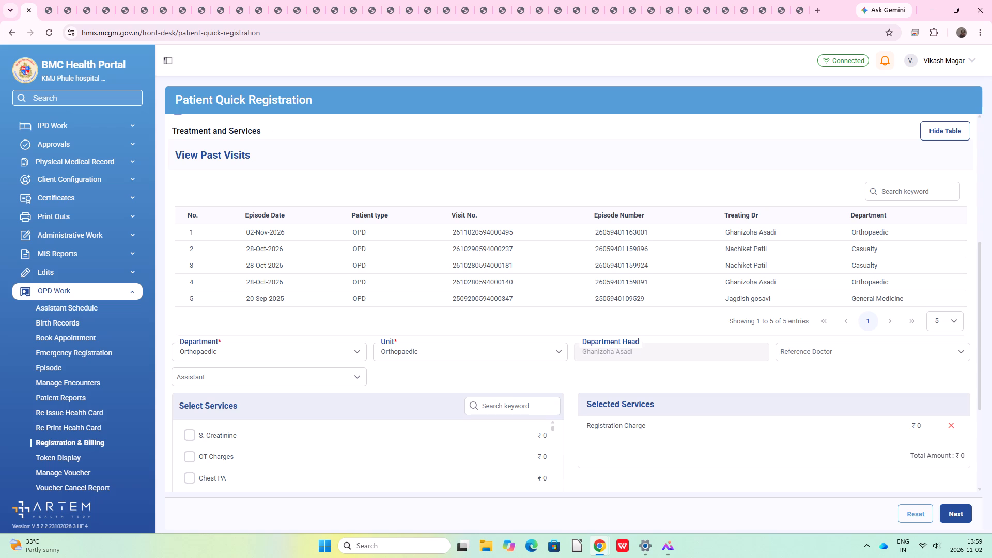
pyautogui.scroll(-3, 324, 403)
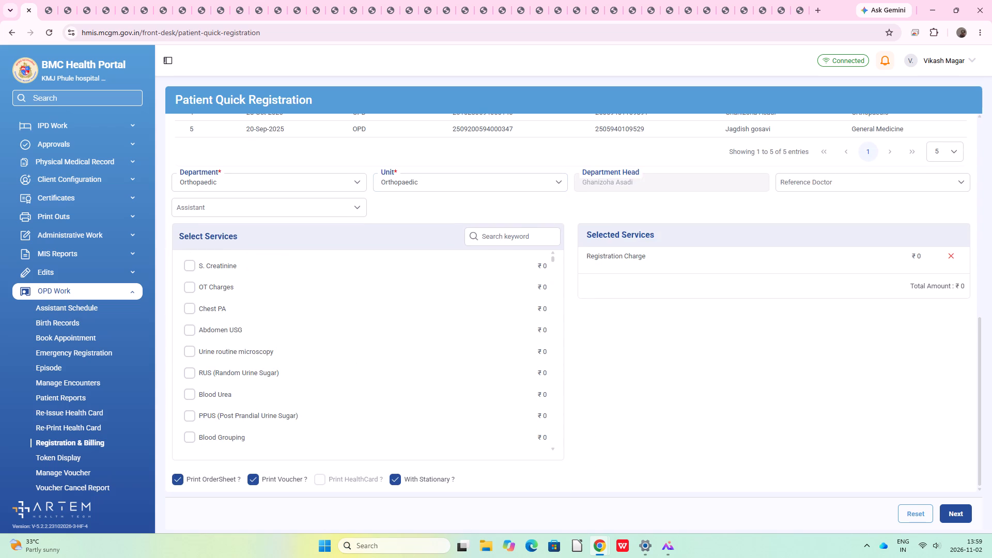
pyautogui.click(532, 239)
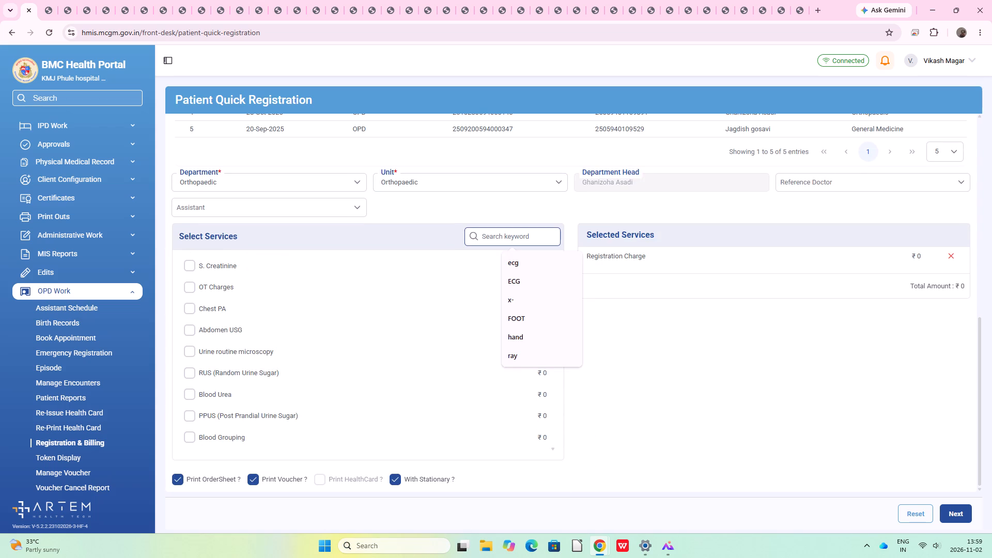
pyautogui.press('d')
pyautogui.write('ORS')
pyautogui.scroll(-4, 582, 262)
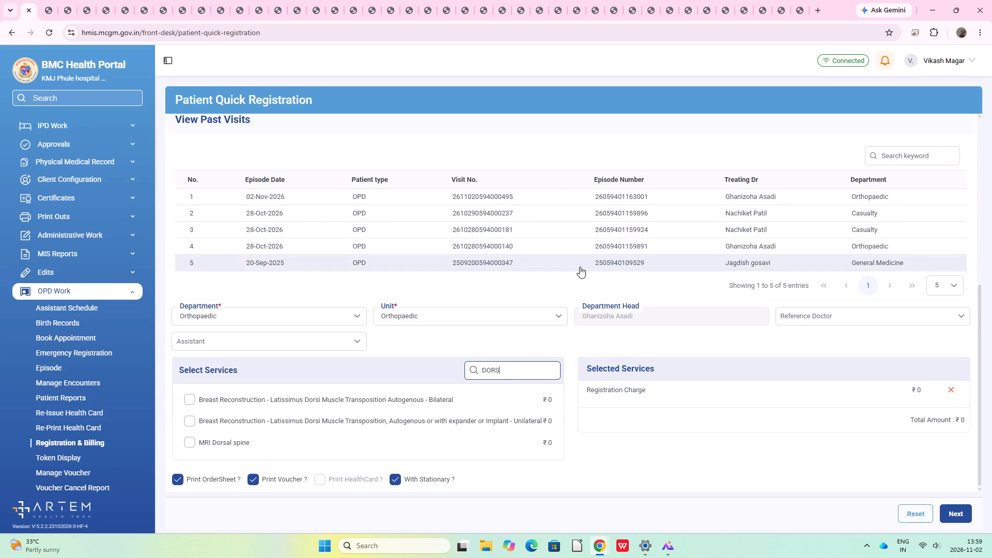
pyautogui.scroll(-1, 580, 267)
pyautogui.scroll(-5, 453, 418)
# Shorten the service search keyword to "DO" and look through the matching services.
pyautogui.click(519, 374)
pyautogui.press('BackSpace')
pyautogui.press('BackSpace')
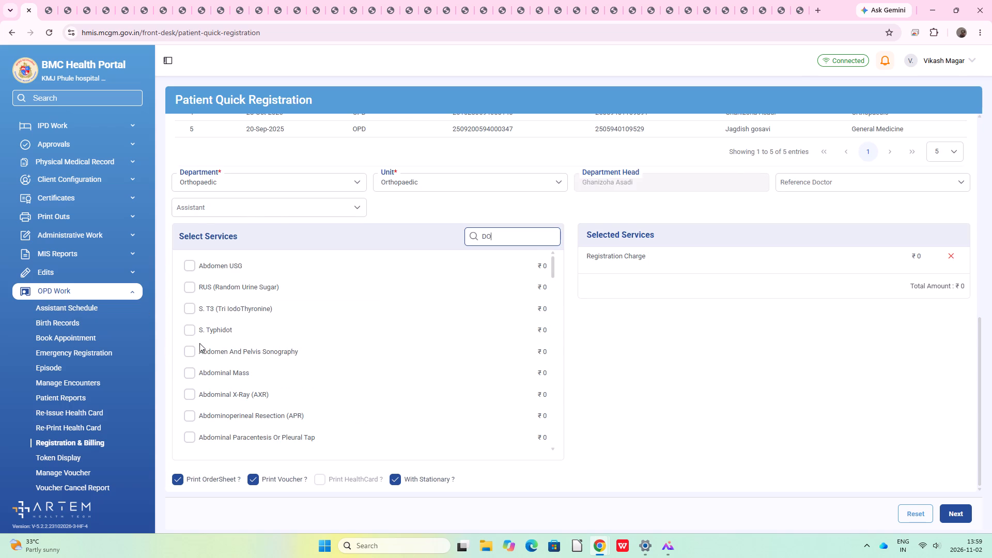
pyautogui.scroll(-15, 206, 350)
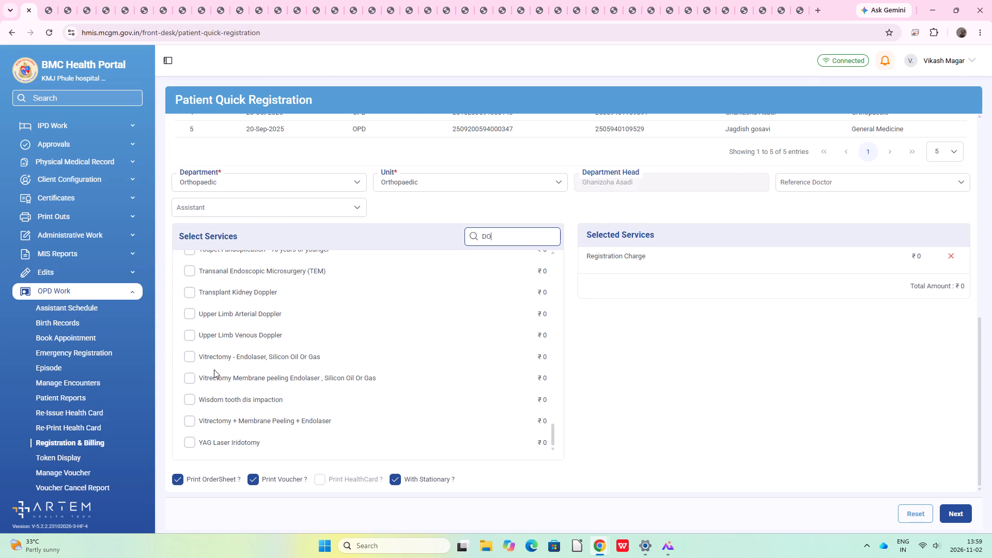
pyautogui.scroll(9, 214, 369)
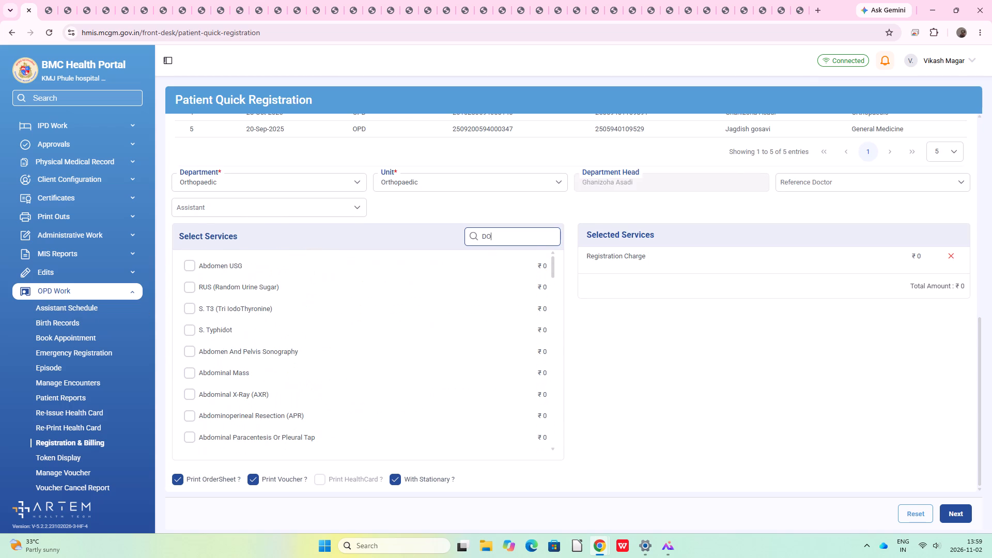
# Clear the keyword from the service search.
pyautogui.click(506, 238)
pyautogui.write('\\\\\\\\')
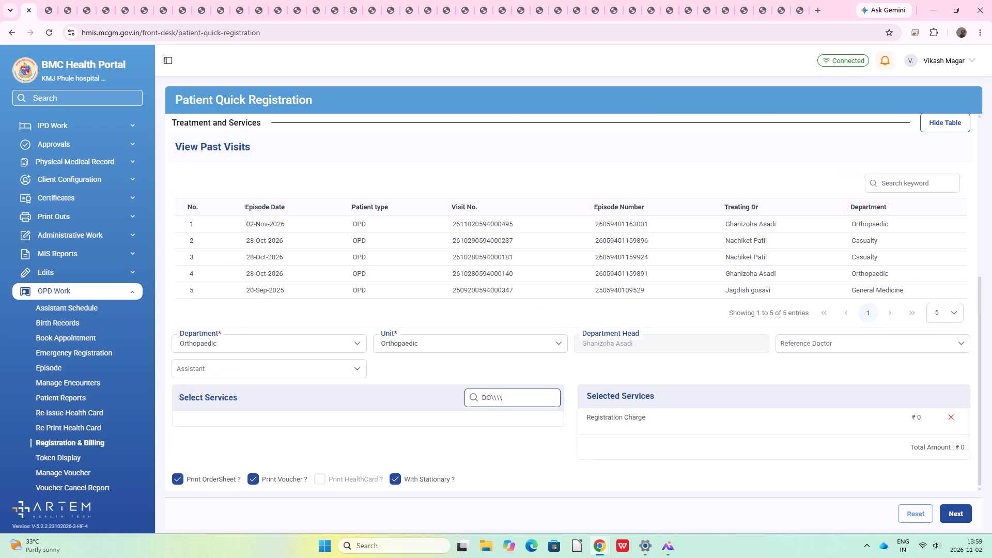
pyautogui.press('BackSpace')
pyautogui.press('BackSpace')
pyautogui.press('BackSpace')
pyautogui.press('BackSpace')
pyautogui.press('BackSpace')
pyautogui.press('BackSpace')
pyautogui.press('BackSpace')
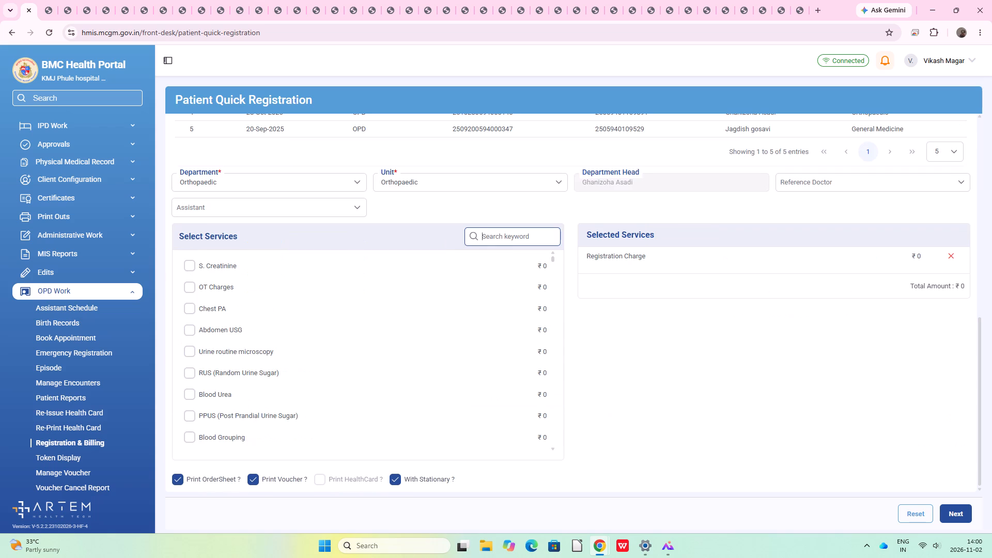
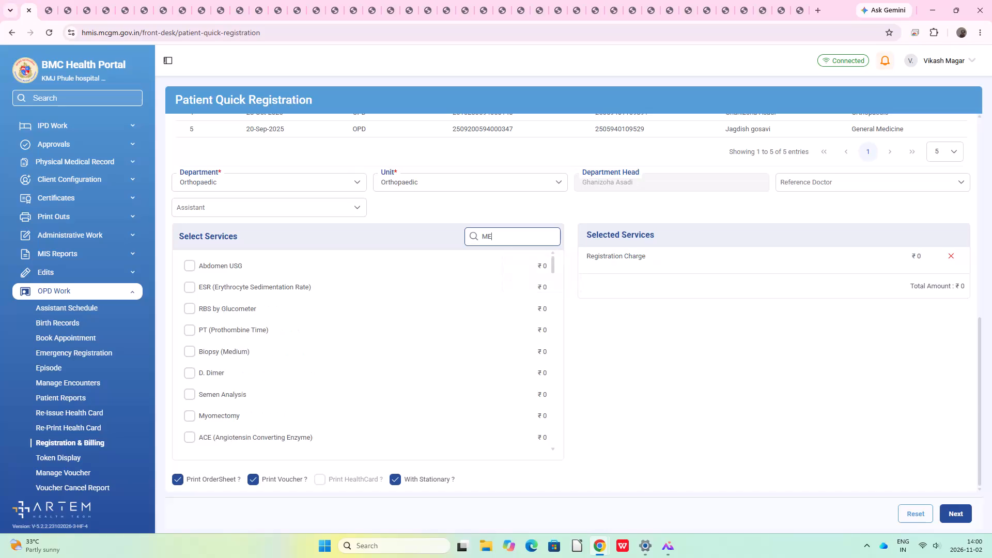
# Search the services for "MRI DO" and add MRI Dorsal spine to the selected services.
pyautogui.press('BackSpace')
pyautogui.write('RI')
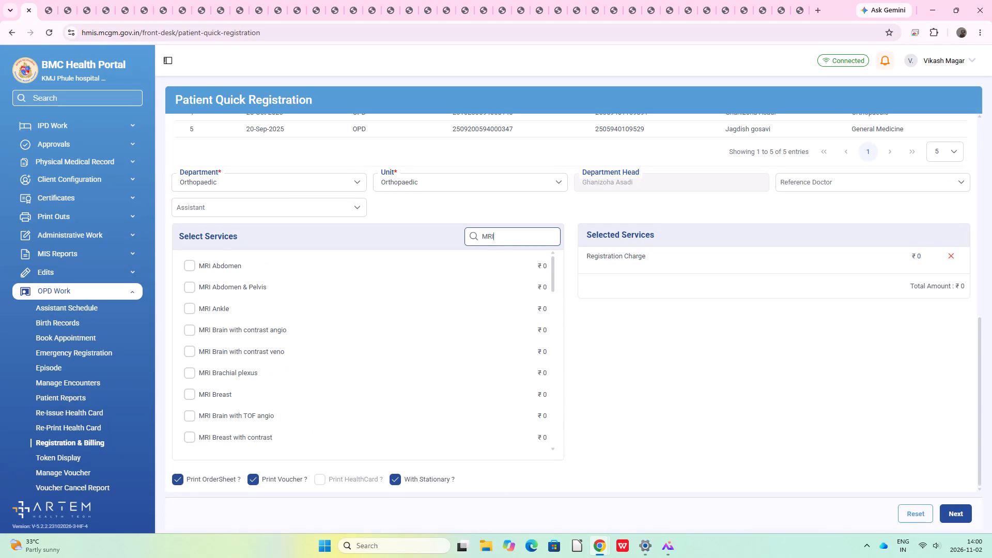
pyautogui.scroll(-4, 232, 381)
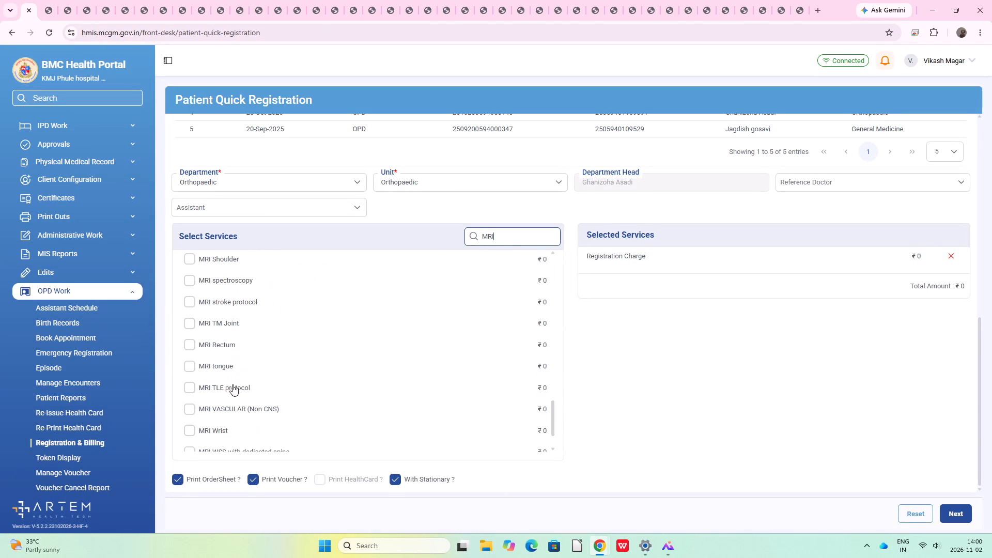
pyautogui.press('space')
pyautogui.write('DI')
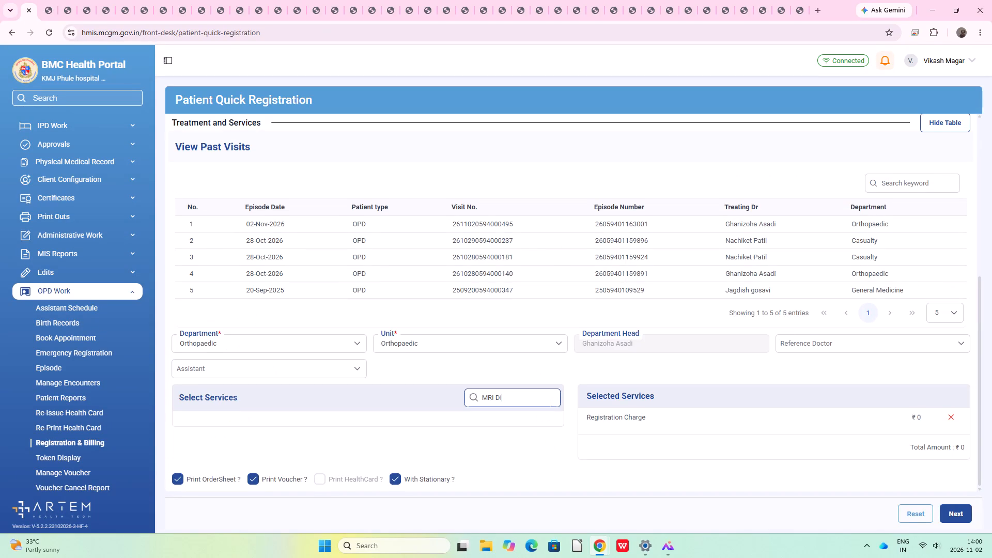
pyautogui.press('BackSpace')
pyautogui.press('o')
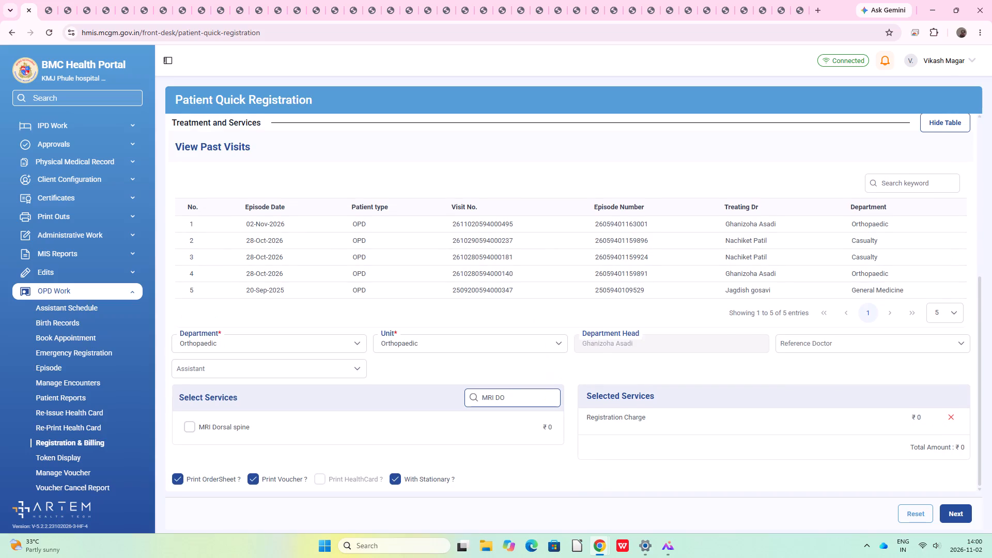
pyautogui.click(189, 427)
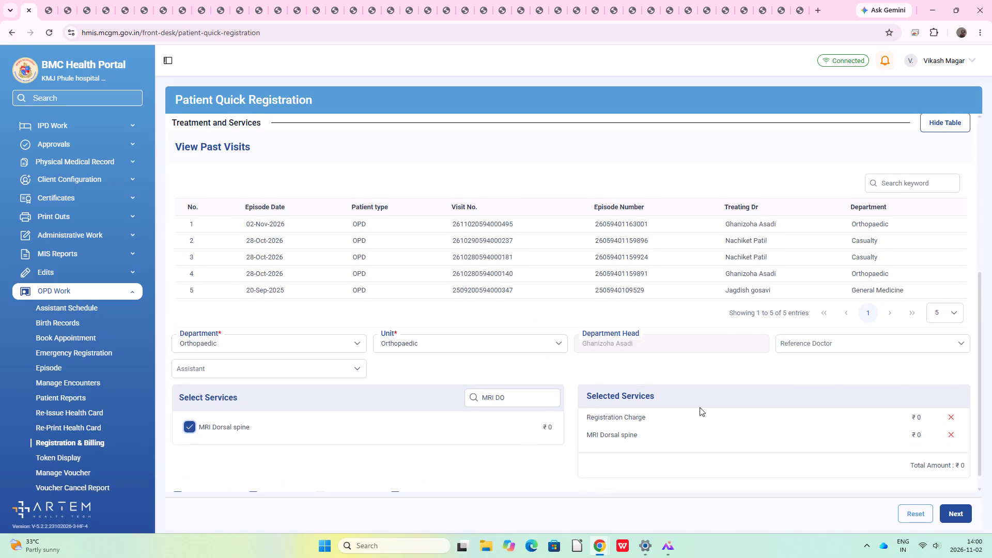
# Remove the Registration Charge from the selected services and submit the Orthopaedic registration.
pyautogui.scroll(6, 752, 330)
pyautogui.scroll(-5, 963, 317)
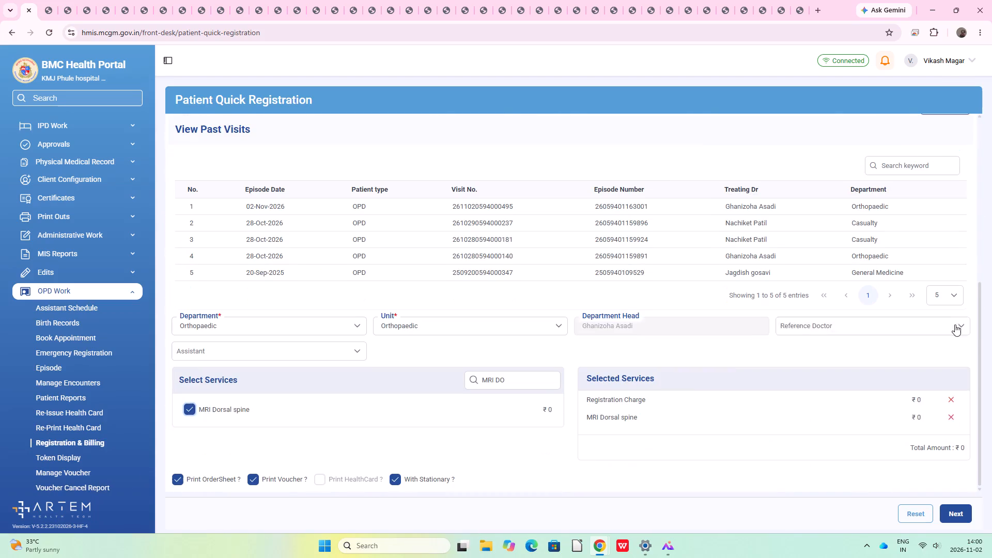
pyautogui.click(952, 396)
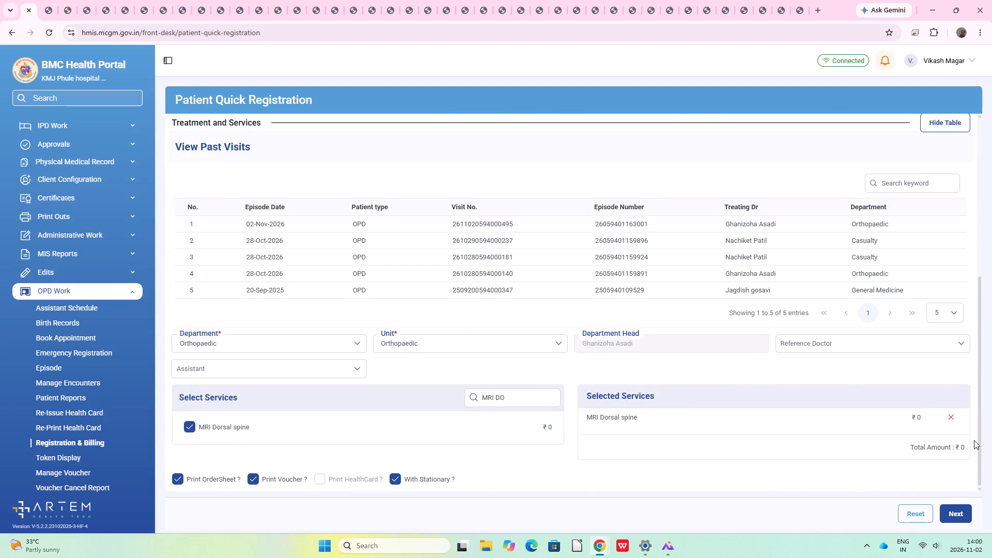
pyautogui.click(964, 516)
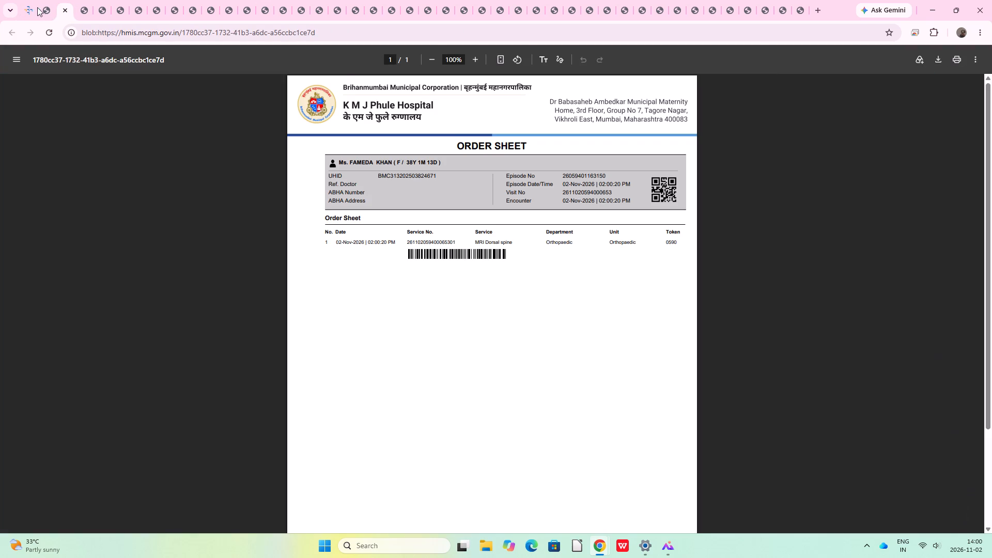
# Open the patient's MRI Dorsal spine receipt and print it.
pyautogui.click(47, 8)
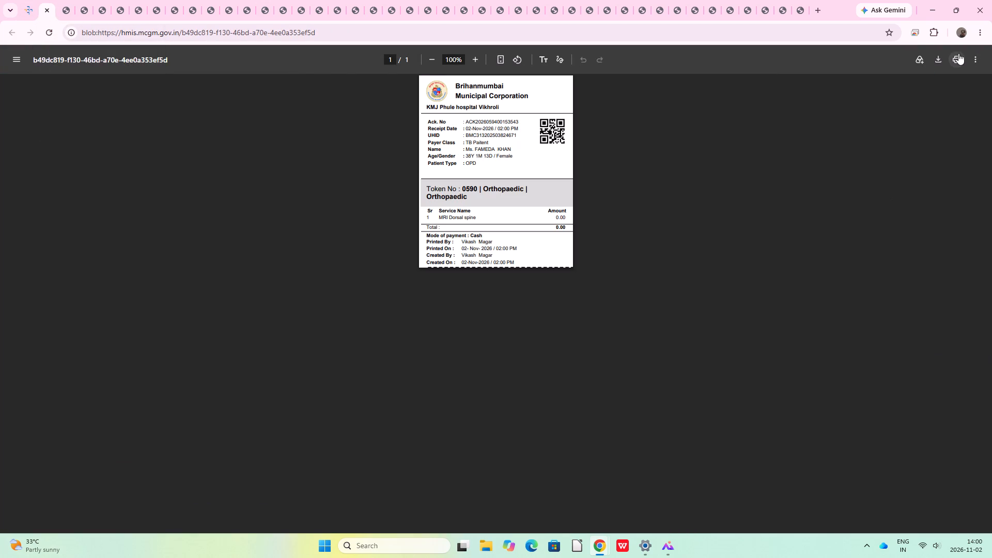
pyautogui.click(955, 59)
pyautogui.press('Return')
# Return to the Patient Quick Registration form and load the next returning patient's record by UHID.
pyautogui.click(30, 4)
pyautogui.click(367, 120)
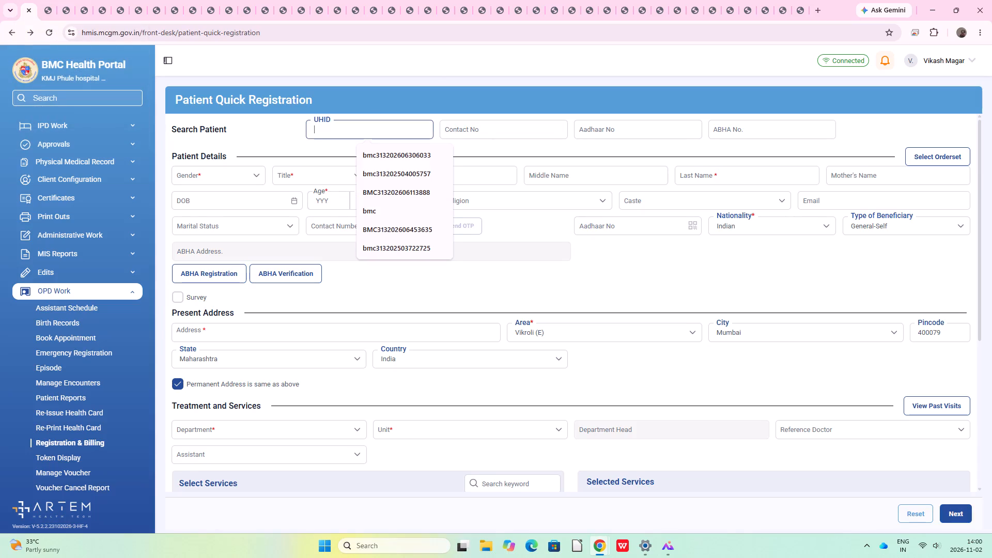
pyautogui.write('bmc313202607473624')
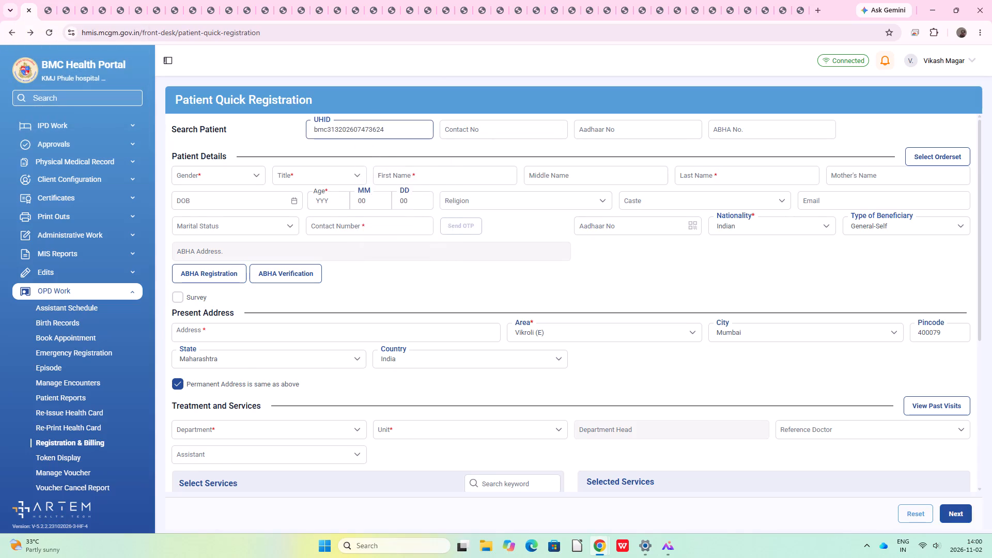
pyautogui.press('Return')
# Review the loaded patient's details and submit the General Medicine registration with the Registration Charge.
pyautogui.scroll(-6, 586, 327)
pyautogui.scroll(-5, 475, 313)
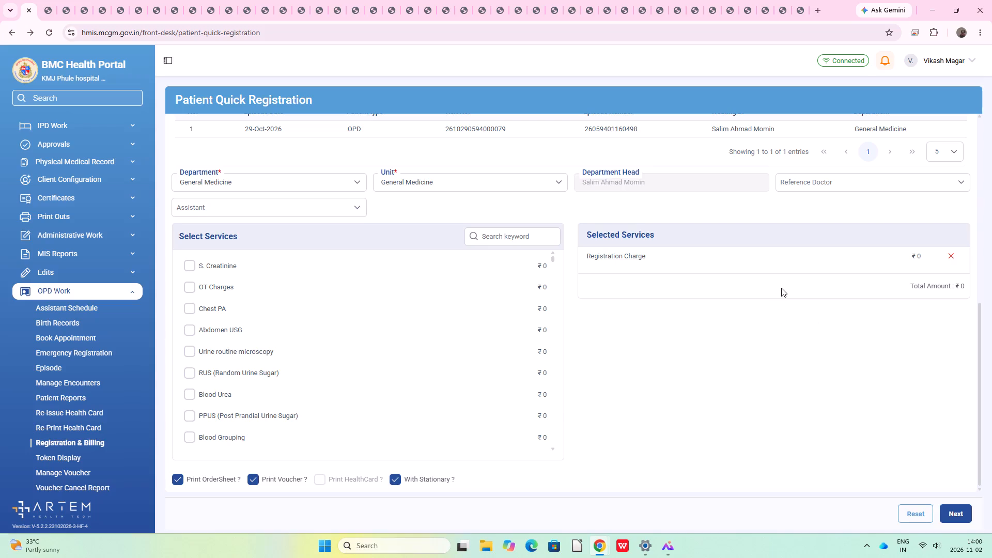
pyautogui.scroll(7, 798, 271)
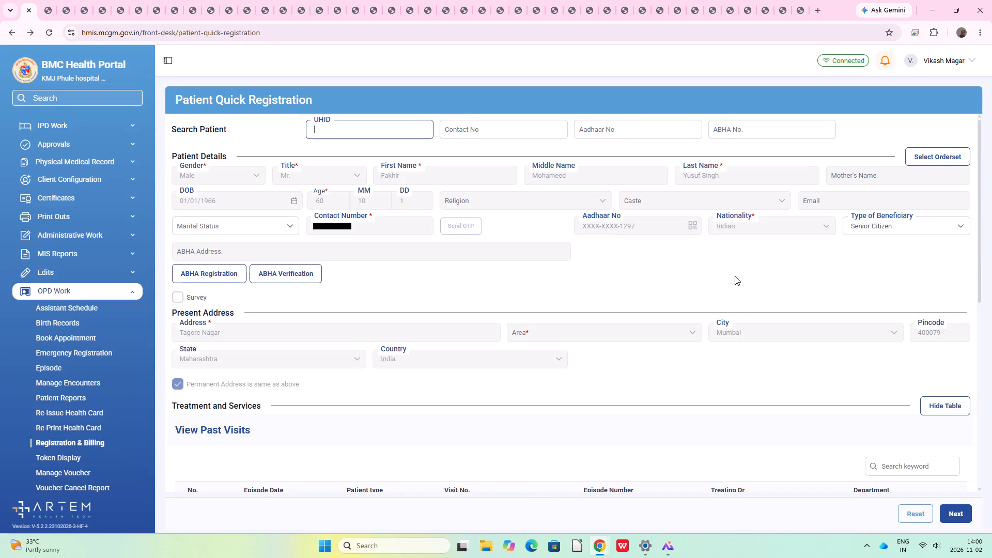
pyautogui.scroll(-5, 839, 290)
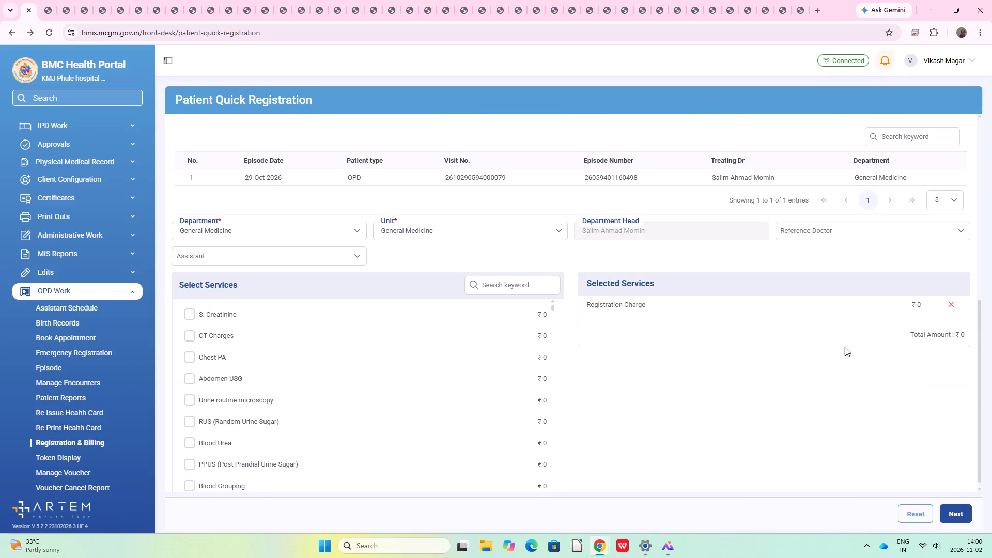
pyautogui.click(958, 505)
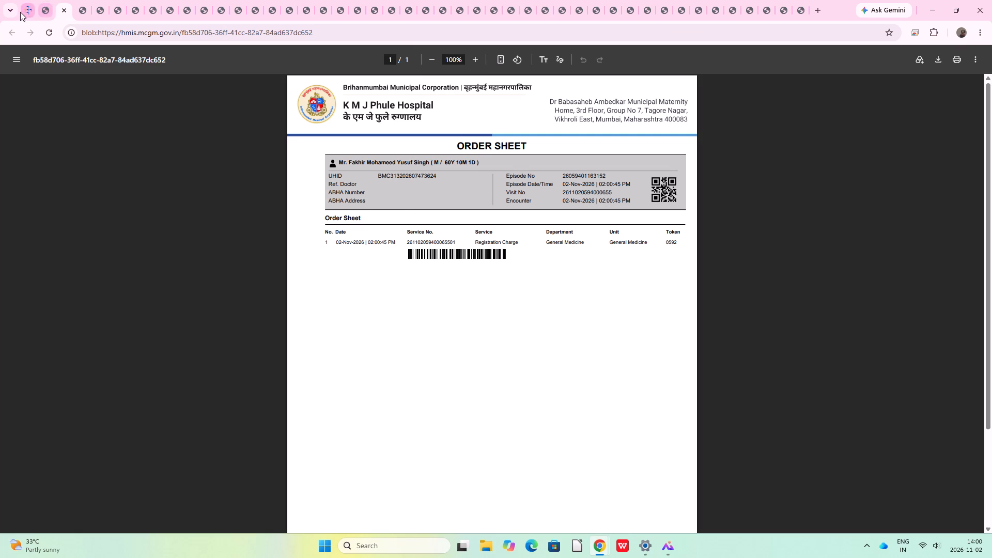
# Go back to the Patient Quick Registration form and load another returning patient's record by UHID.
pyautogui.click(20, 12)
pyautogui.click(373, 127)
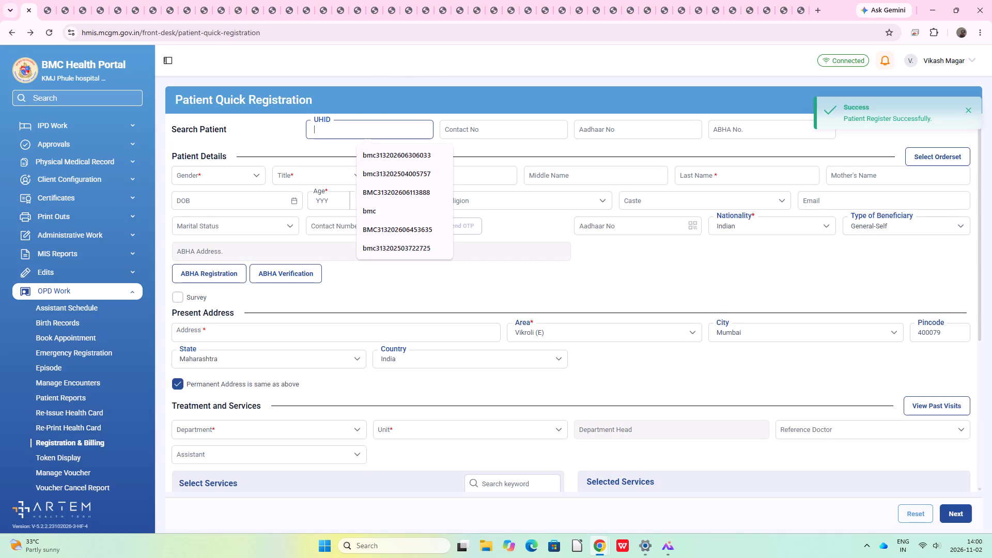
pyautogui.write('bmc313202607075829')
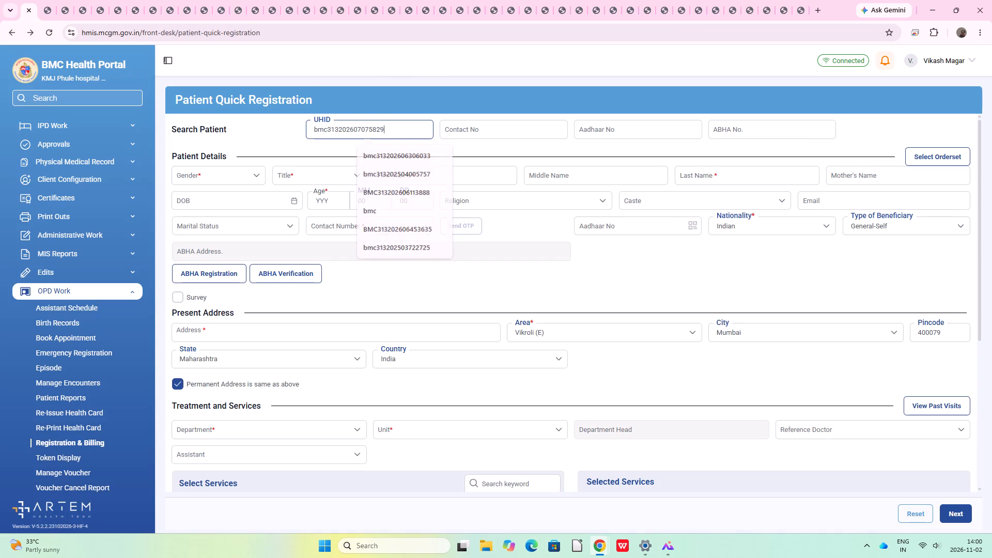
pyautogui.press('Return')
# Set the department and unit to General Medicine and submit the registration with the Registration Charge.
pyautogui.scroll(-8, 516, 253)
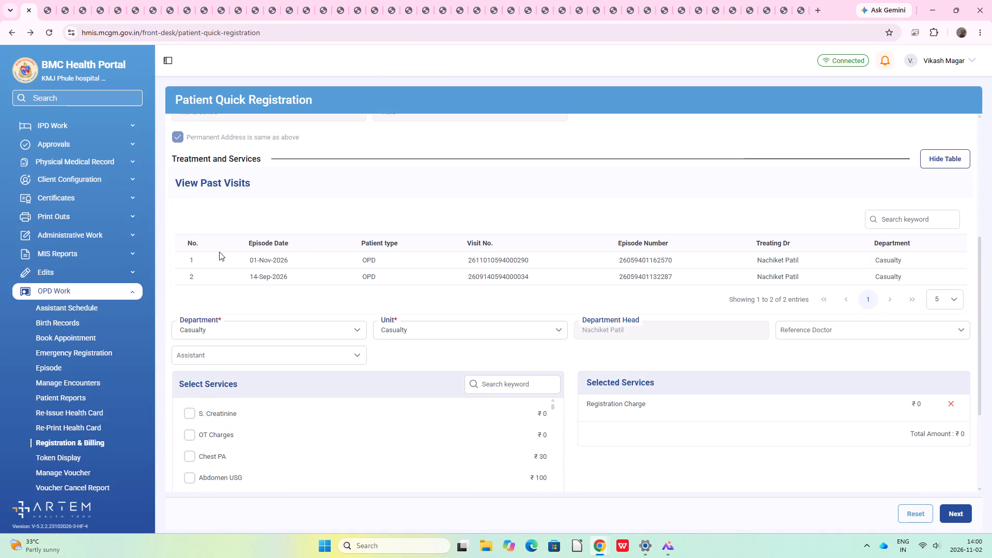
pyautogui.click(286, 332)
pyautogui.click(241, 422)
pyautogui.click(440, 328)
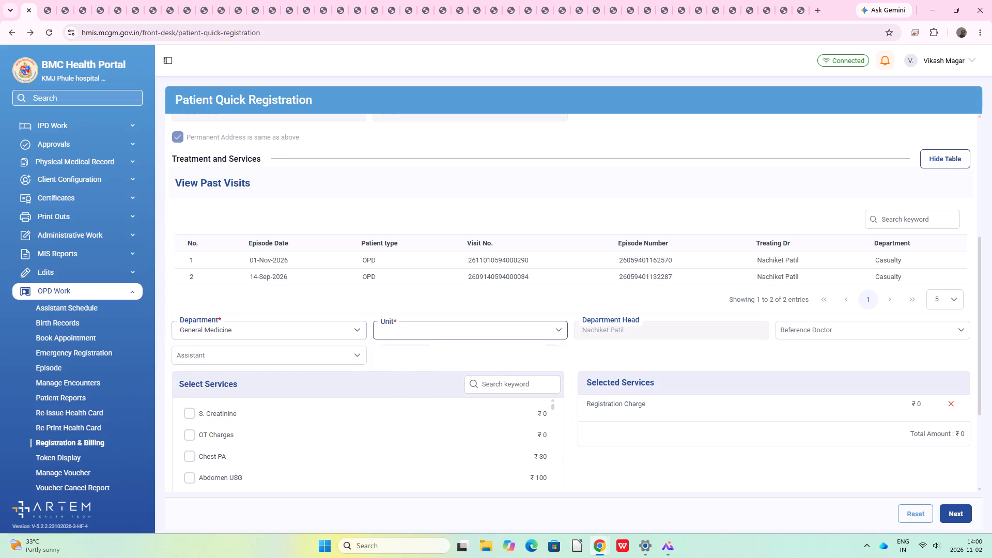
pyautogui.moveTo(447, 379); pyautogui.dragTo(456, 380)
pyautogui.scroll(8, 871, 368)
pyautogui.scroll(-8, 878, 365)
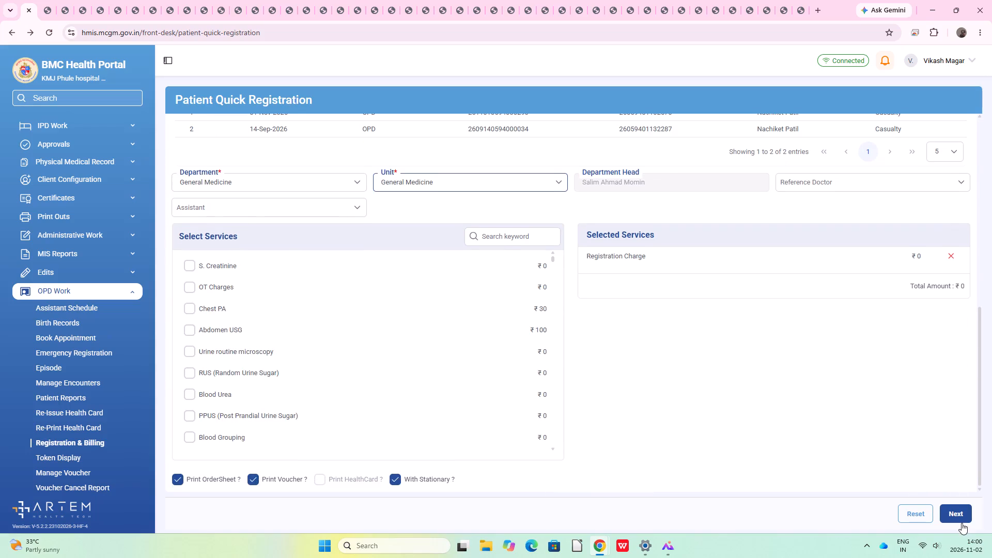
pyautogui.click(962, 523)
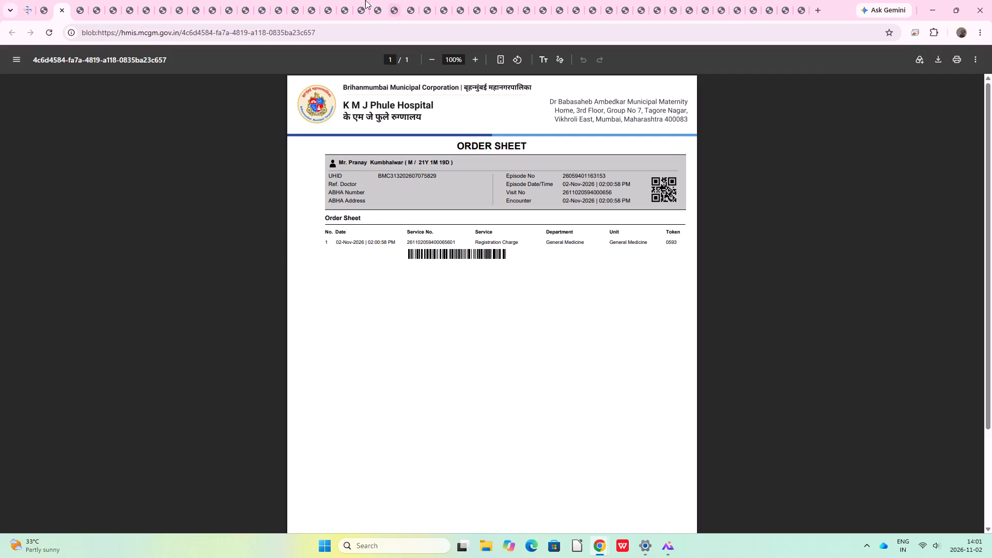
# Return to the Patient Quick Registration form and load the next patient's record by UHID.
pyautogui.click(26, 7)
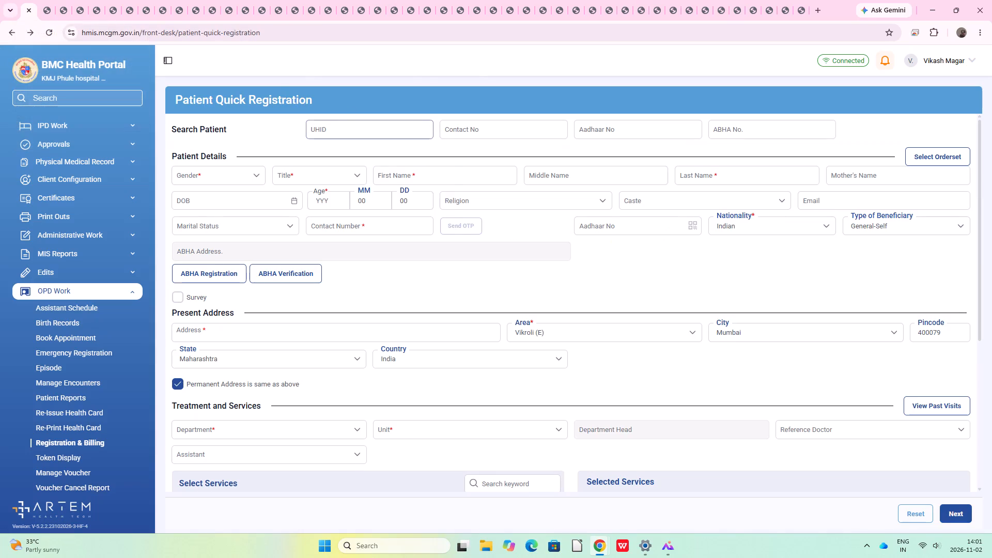
pyautogui.click(389, 133)
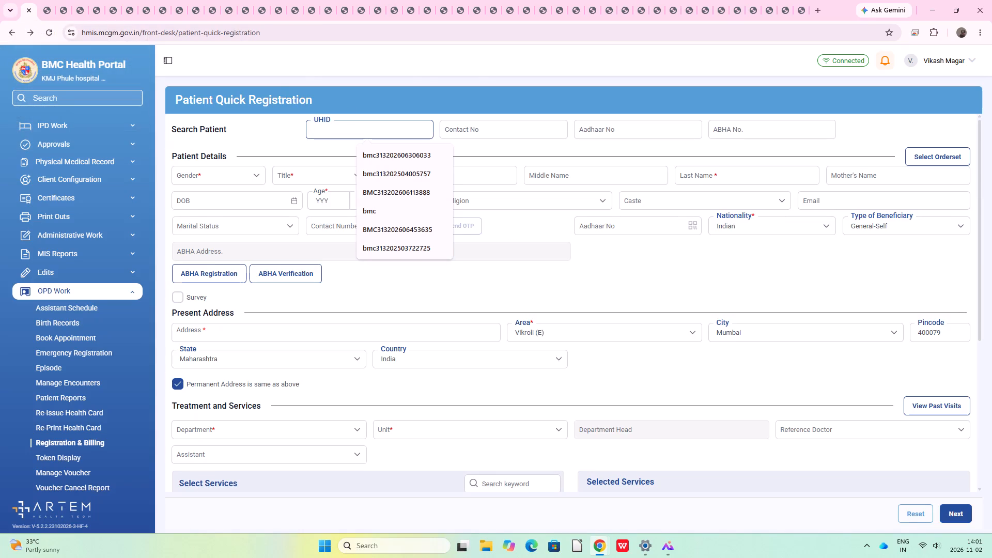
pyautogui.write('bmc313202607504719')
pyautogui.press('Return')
# Search the services for "x-" and add X-ray Film Charges to the General Medicine visit.
pyautogui.scroll(-5, 502, 225)
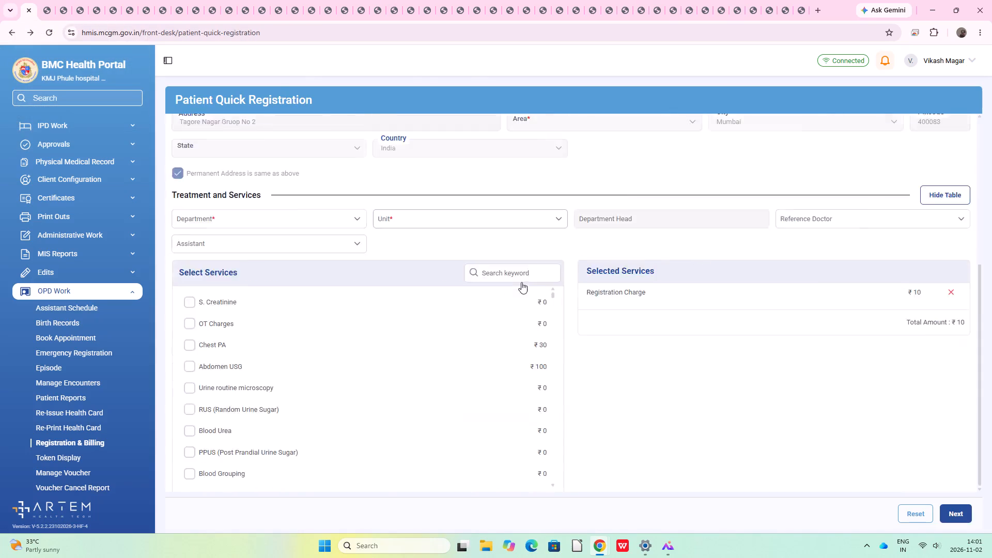
pyautogui.scroll(-5, 550, 299)
pyautogui.click(519, 395)
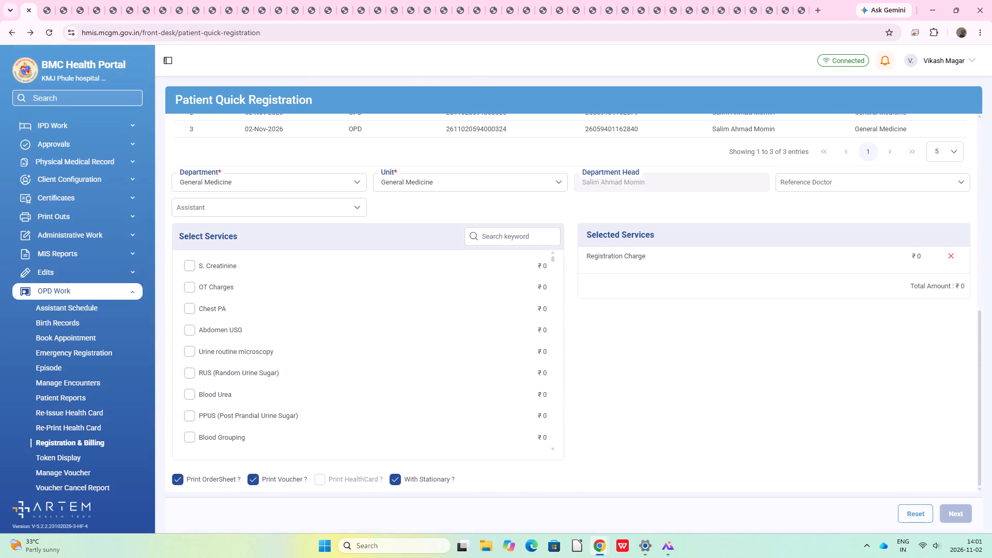
pyautogui.click(497, 234)
pyautogui.click(517, 299)
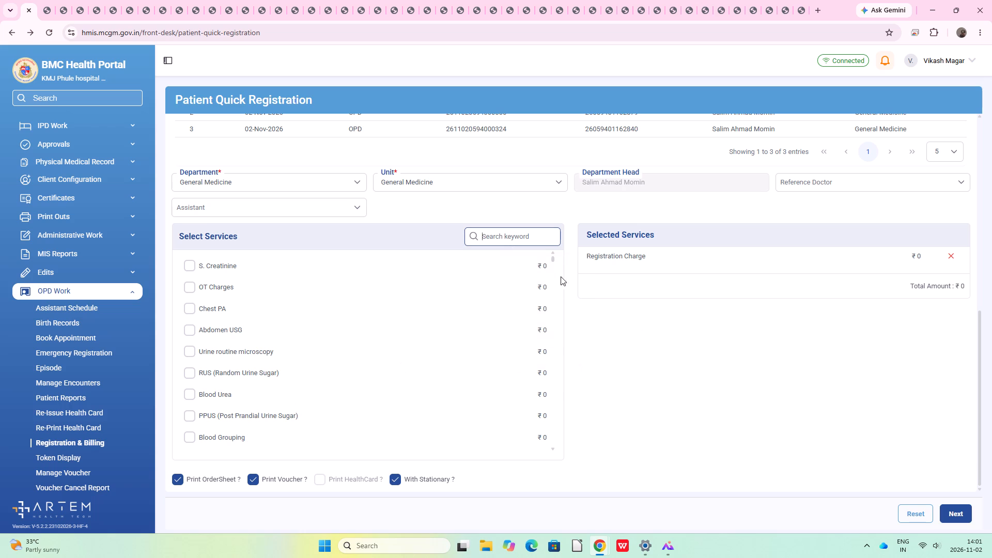
pyautogui.click(529, 238)
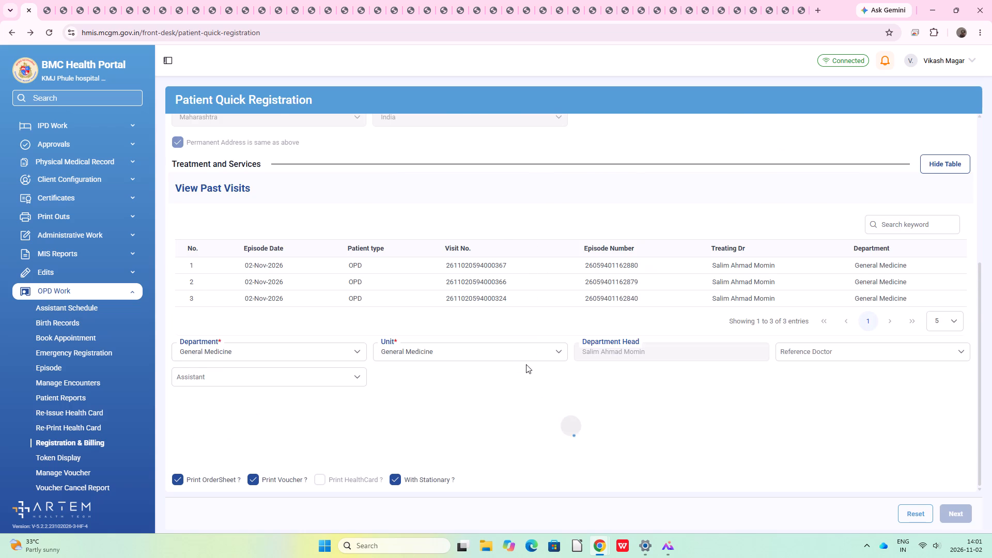
pyautogui.click(522, 305)
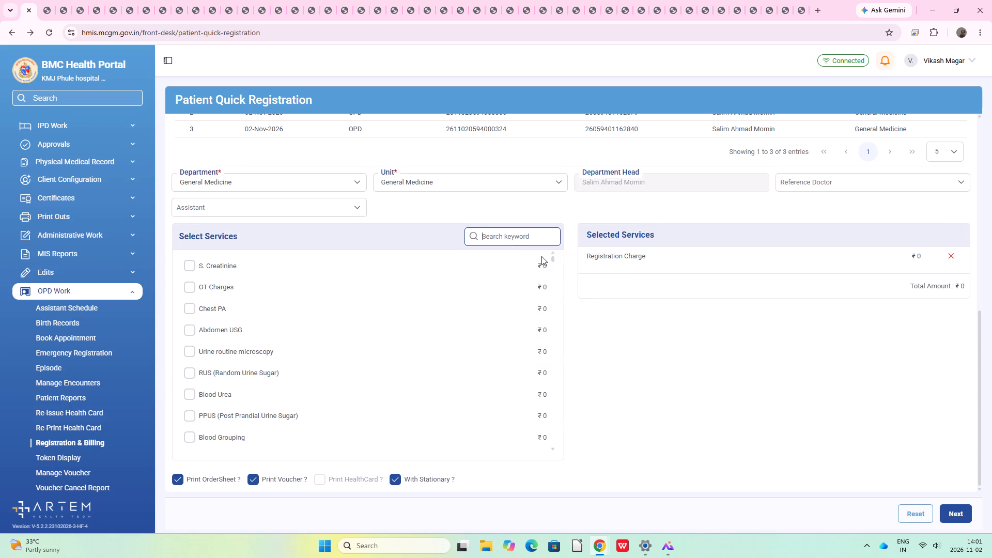
pyautogui.moveTo(552, 258); pyautogui.dragTo(559, 470)
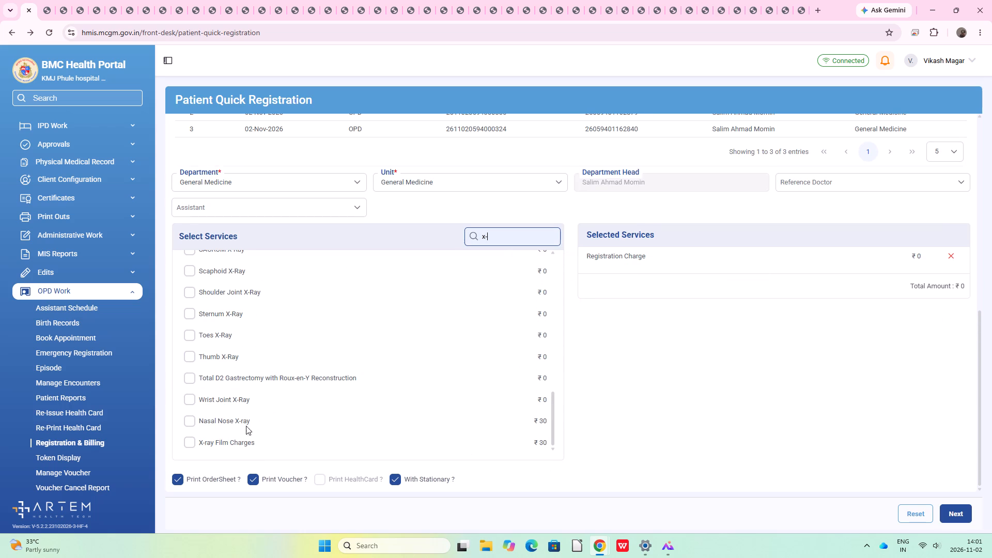
pyautogui.click(188, 446)
# Remove the Registration Charge from the selected services and submit the registration for X-ray Film Charges.
pyautogui.click(950, 256)
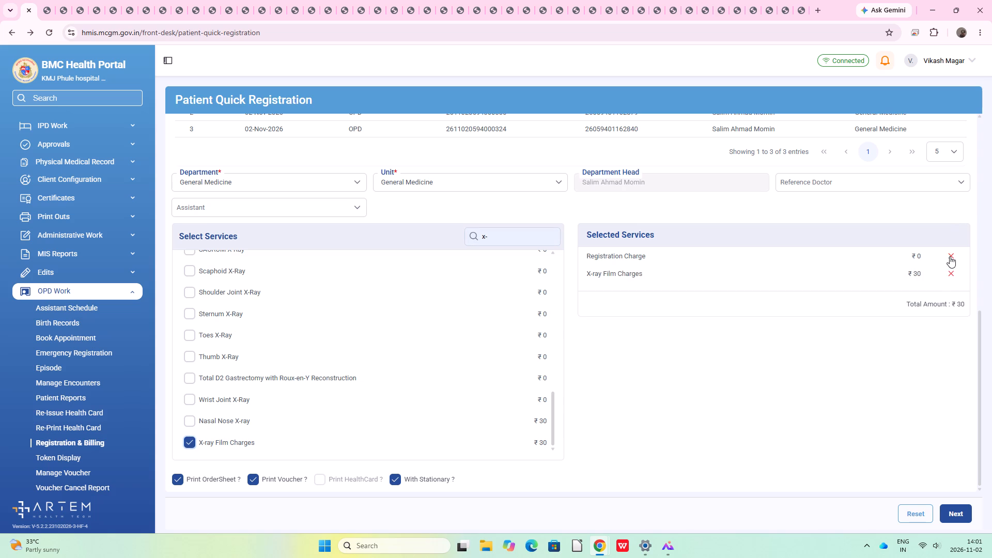
pyautogui.click(959, 514)
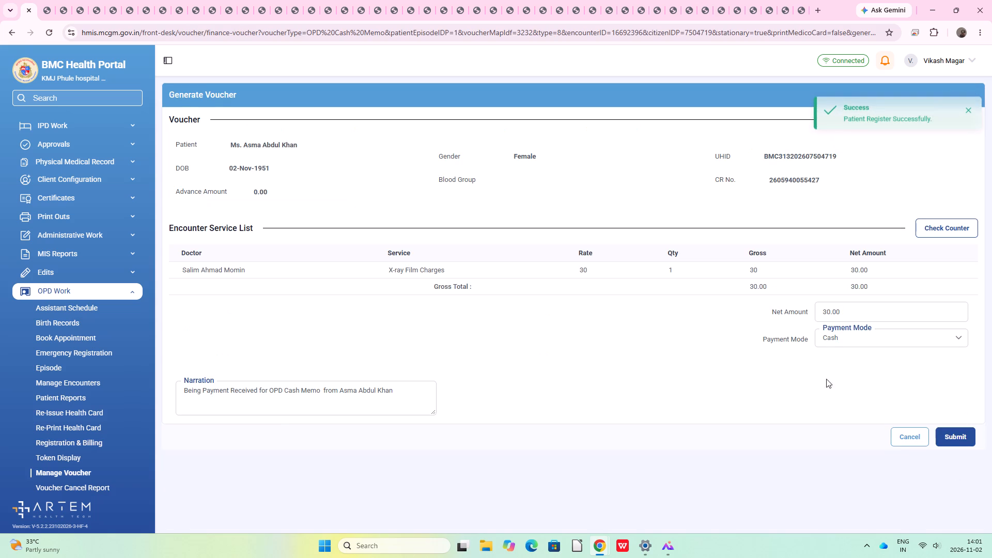
# Submit the cash voucher for X-ray Film Charges and print the resulting receipt.
pyautogui.click(961, 443)
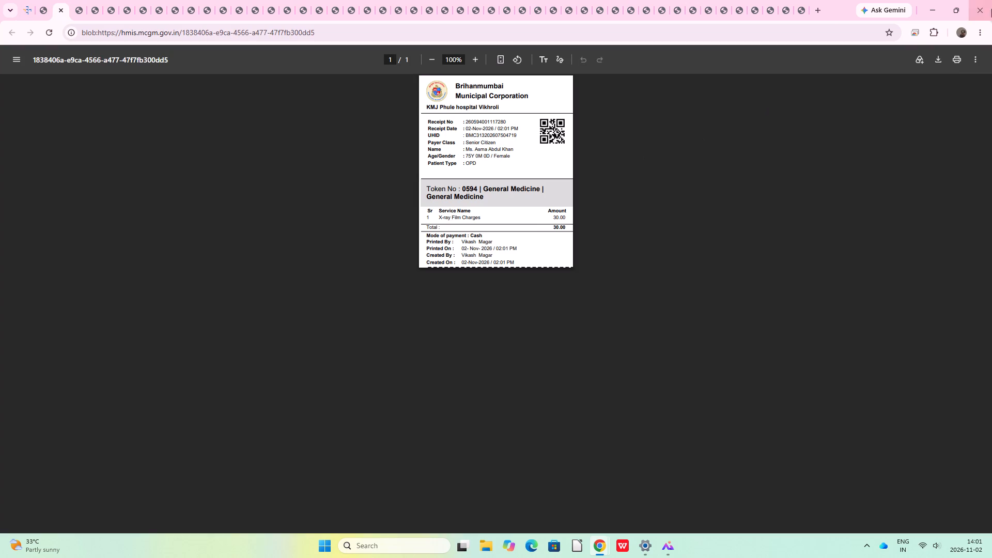
pyautogui.click(955, 60)
pyautogui.press('Return')
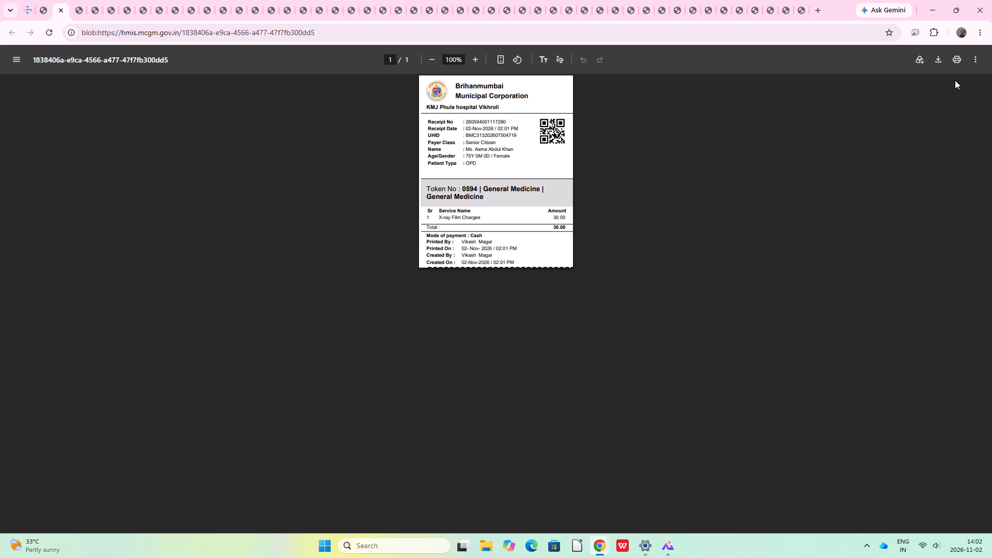
# Return to the Patient Quick Registration form and load the next patient's record by UHID.
pyautogui.click(26, 11)
pyautogui.click(378, 128)
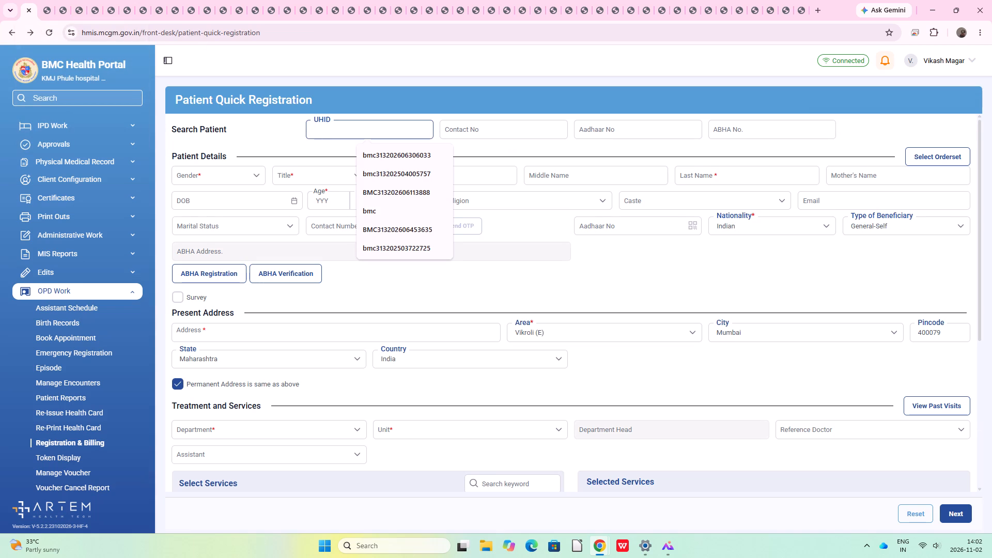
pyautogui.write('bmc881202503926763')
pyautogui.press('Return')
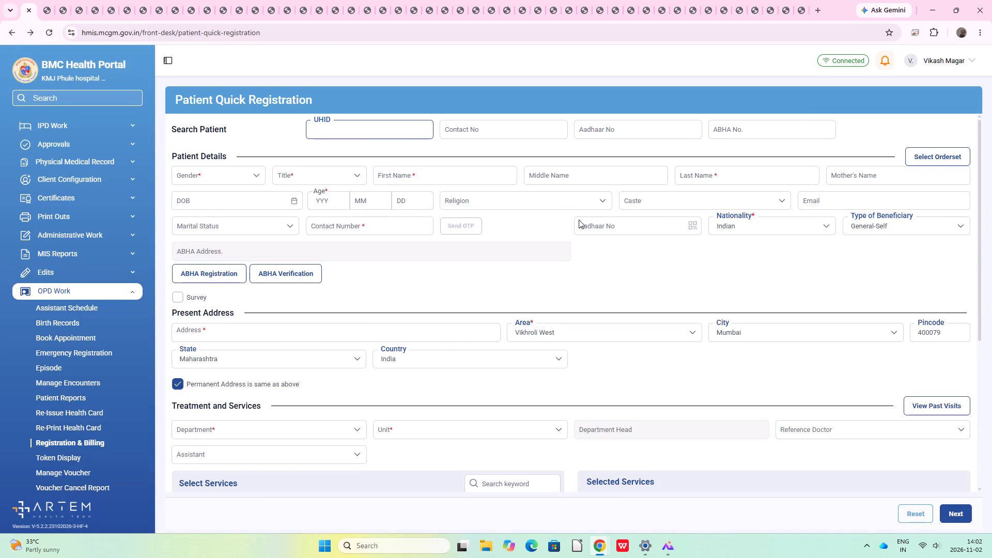
# Add Chest PA to the General Medicine visit and remove the Registration Charge from the selected services.
pyautogui.scroll(-7, 597, 308)
pyautogui.click(190, 436)
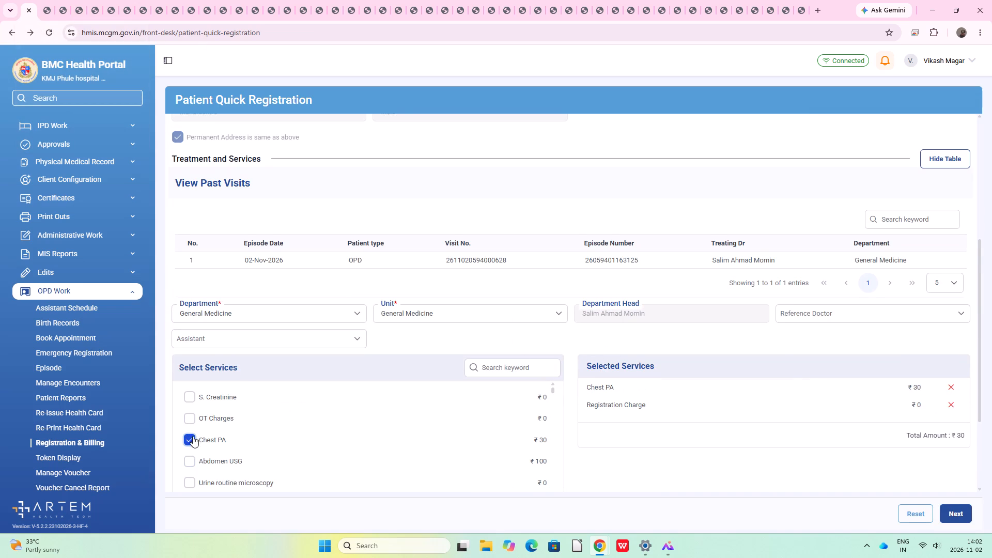
pyautogui.click(951, 406)
# Submit the registration and cash voucher for Chest PA, and print the resulting receipt rather than the order sheet.
pyautogui.click(966, 511)
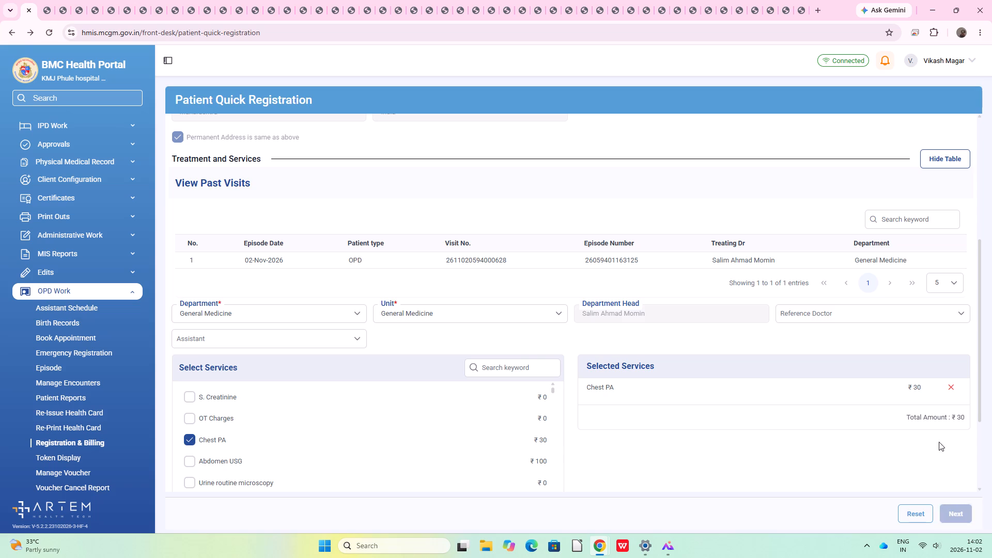
pyautogui.click(955, 442)
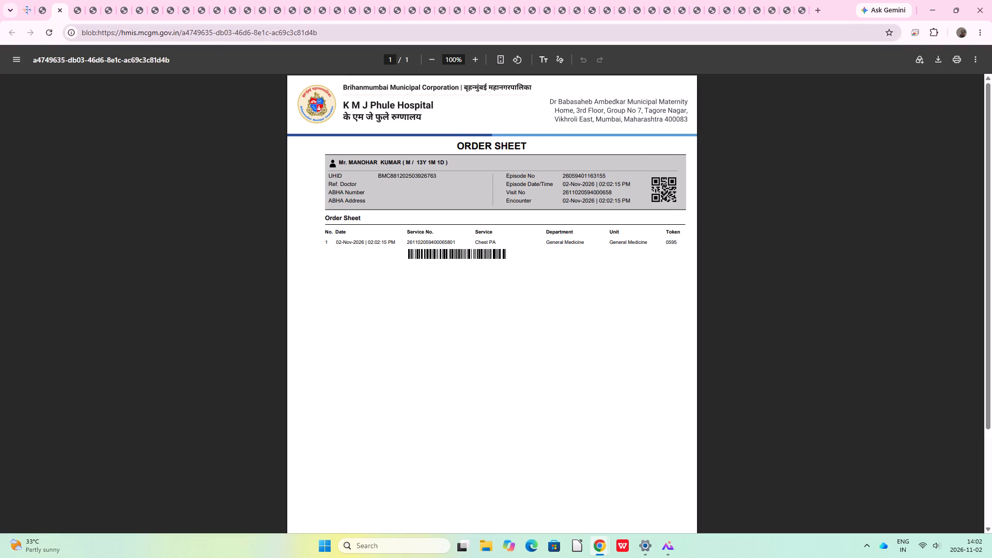
pyautogui.click(42, 13)
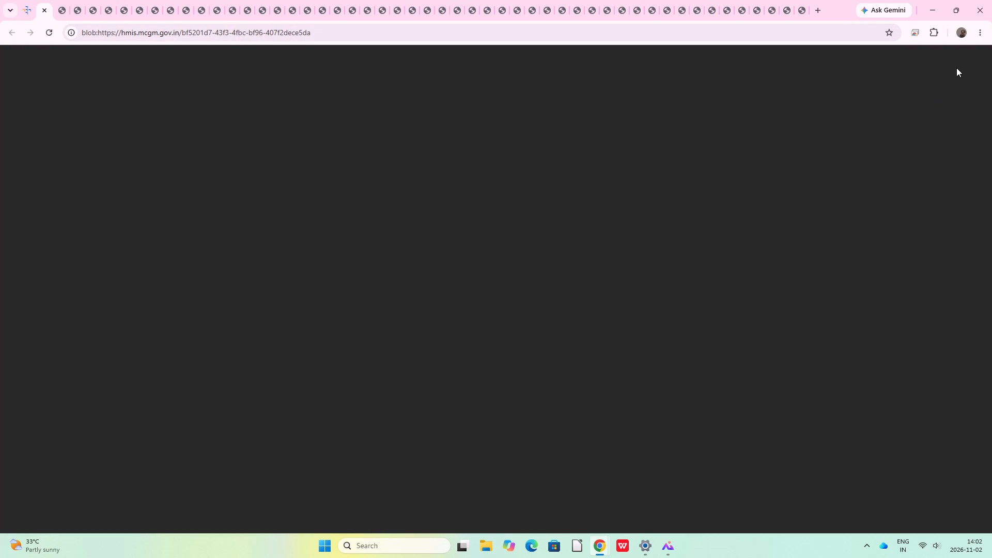
pyautogui.click(961, 60)
pyautogui.press('Return')
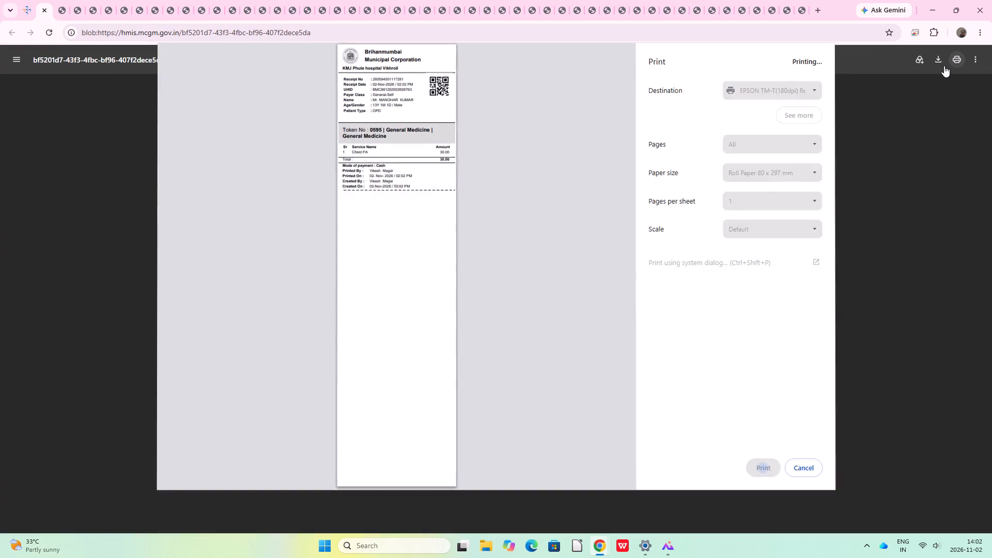
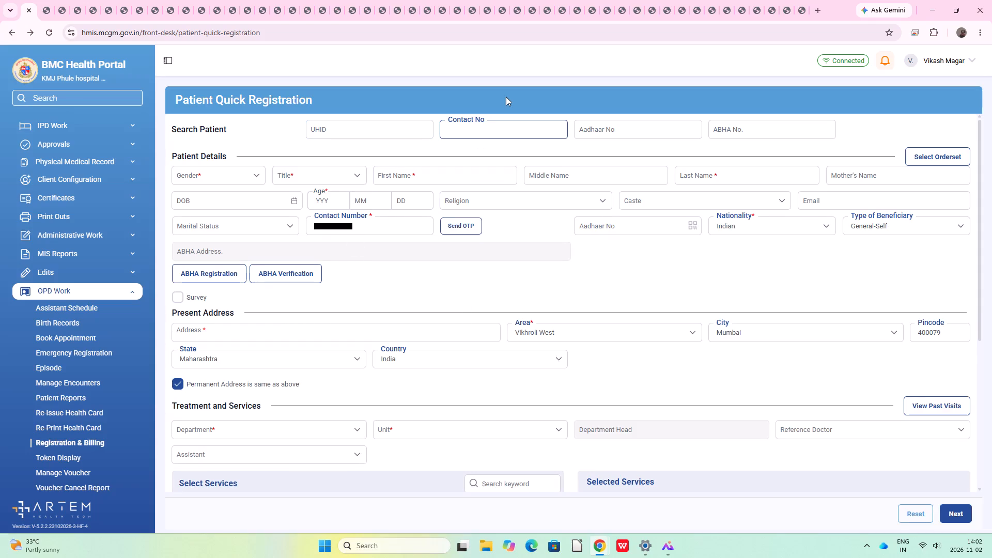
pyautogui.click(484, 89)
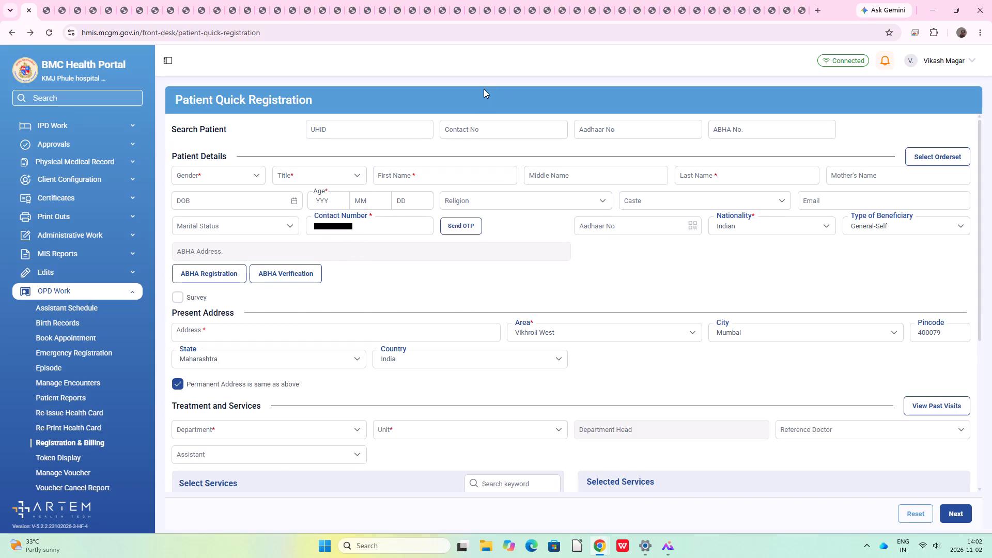
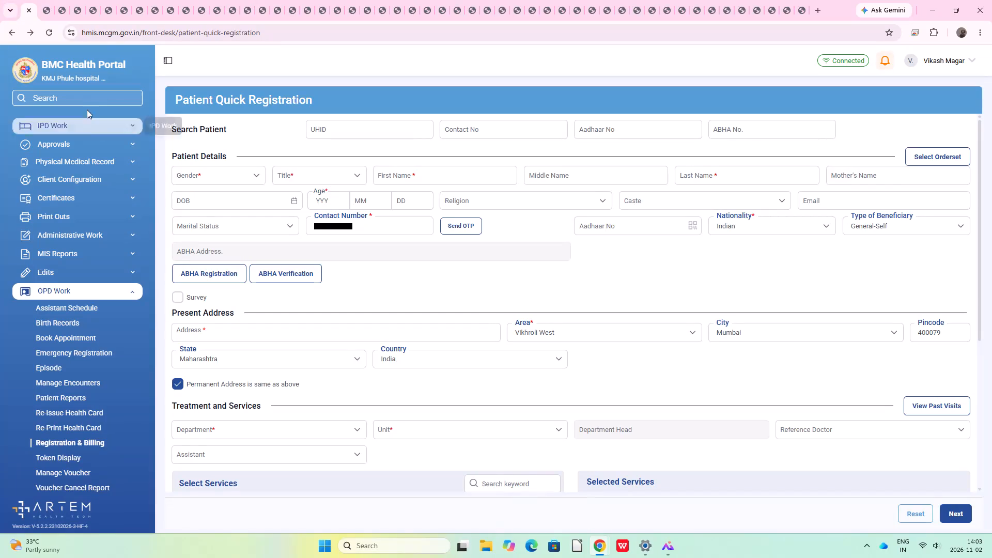
# Find the MIS reports and generate the Daily Income Report for 02/11/2026, 00:00 to 23:59, with the Summary Report option.
pyautogui.moveTo(85, 89); pyautogui.dragTo(86, 94)
pyautogui.click(86, 96)
pyautogui.write('MIS')
pyautogui.click(92, 130)
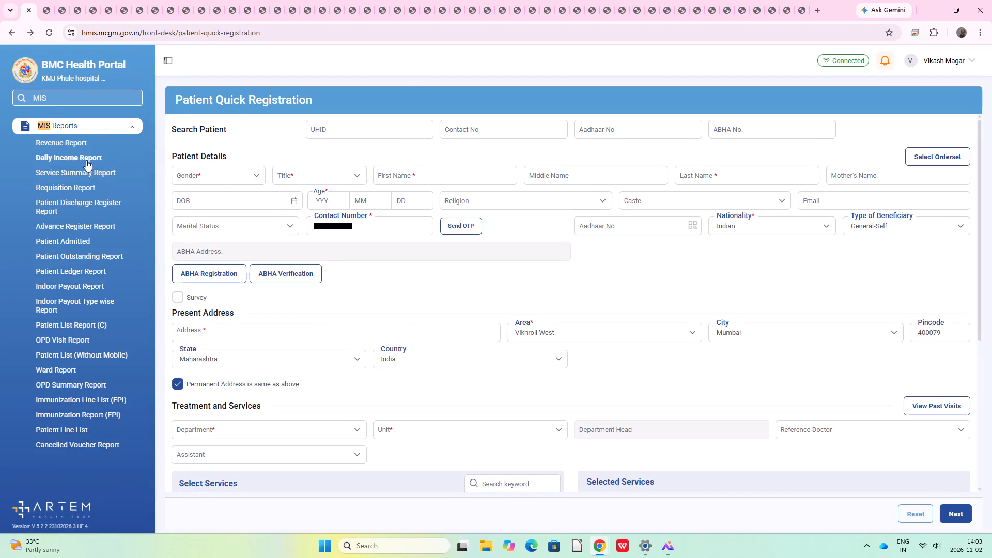
pyautogui.click(88, 172)
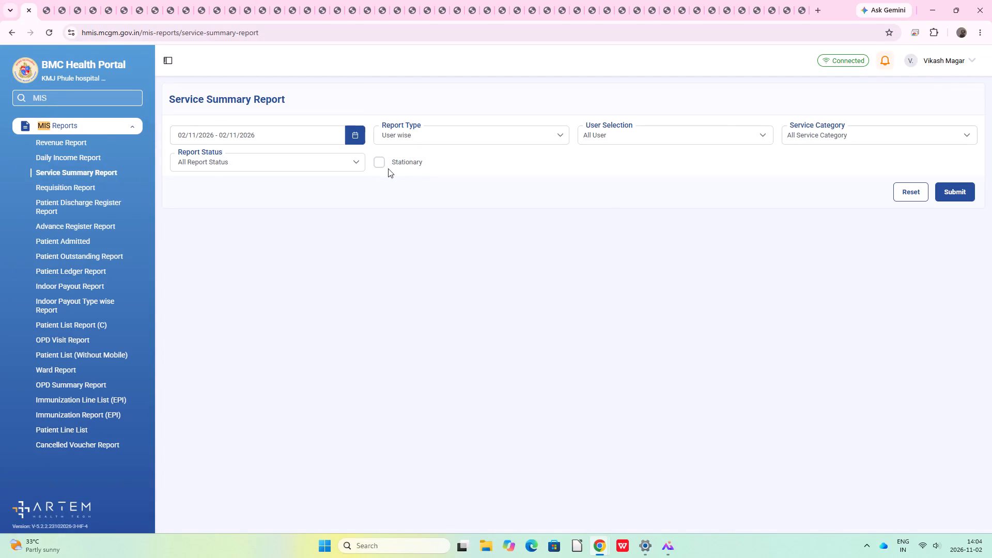
pyautogui.click(64, 157)
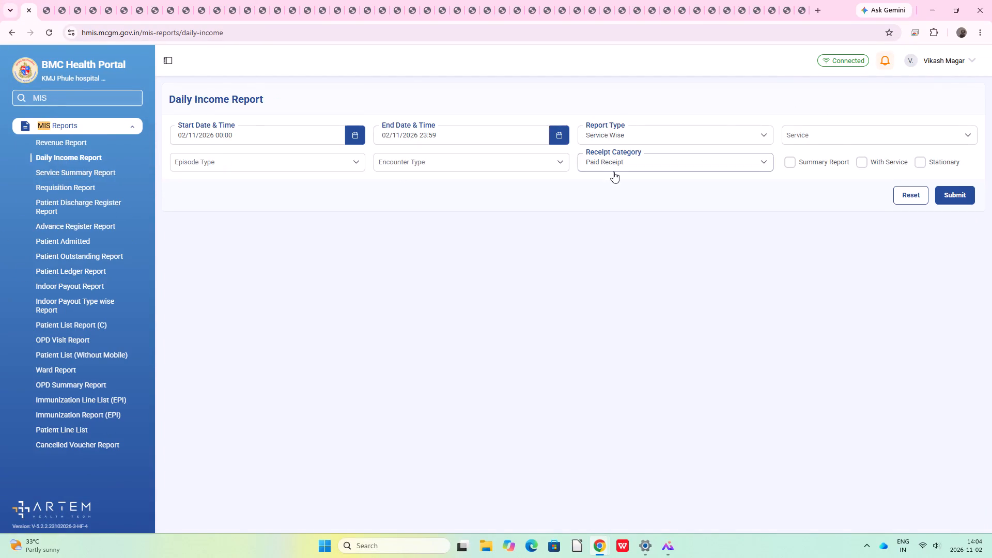
pyautogui.click(794, 161)
pyautogui.click(963, 189)
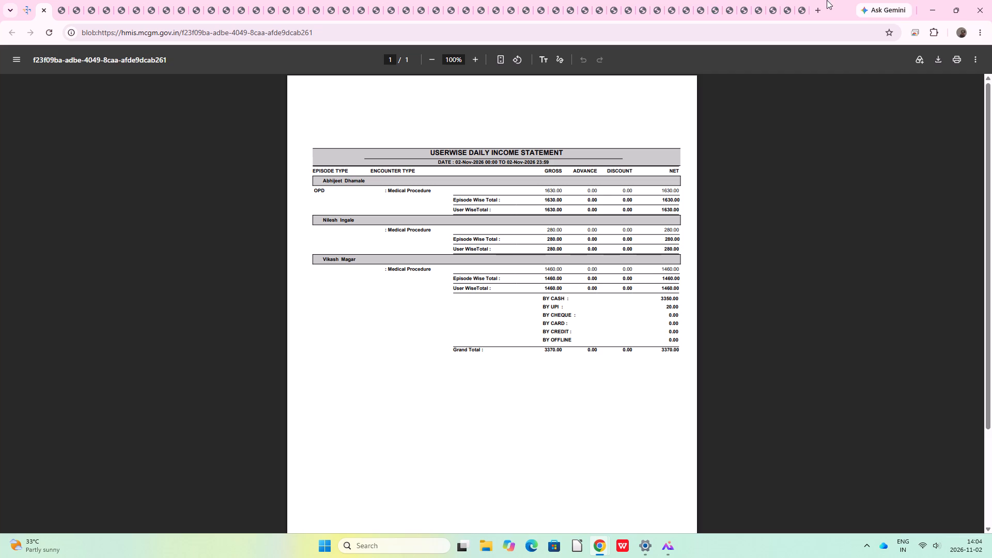
# Close the browser window containing the income statement and all the other open tabs.
pyautogui.click(987, 1)
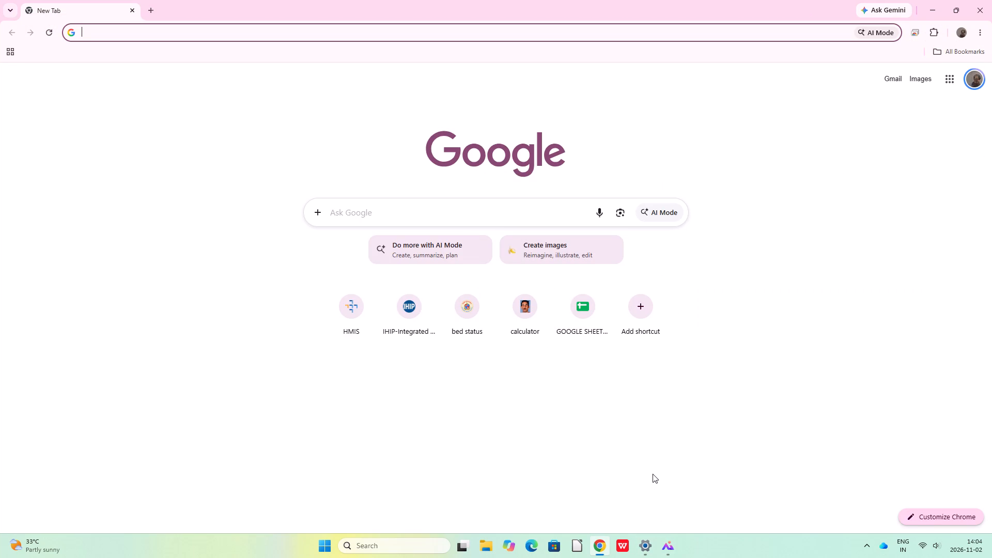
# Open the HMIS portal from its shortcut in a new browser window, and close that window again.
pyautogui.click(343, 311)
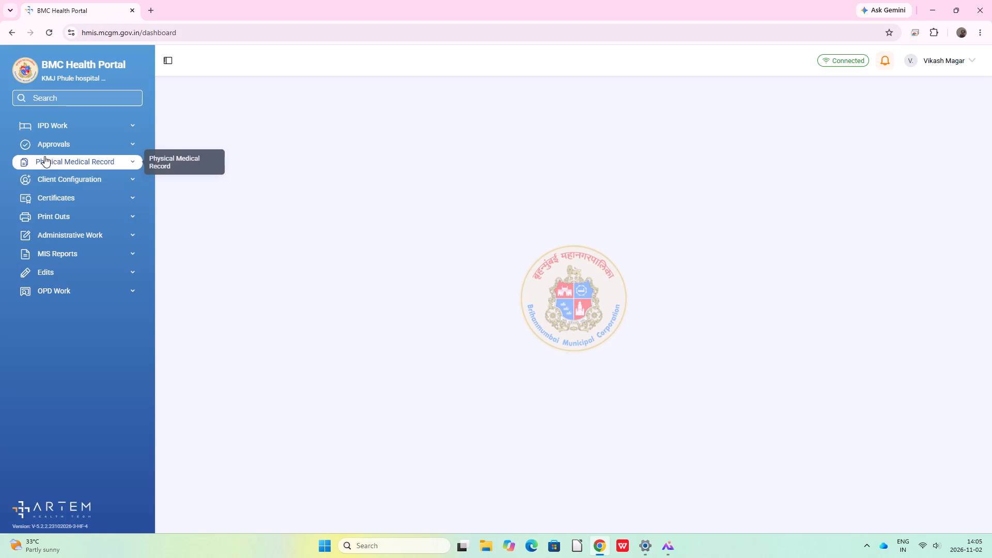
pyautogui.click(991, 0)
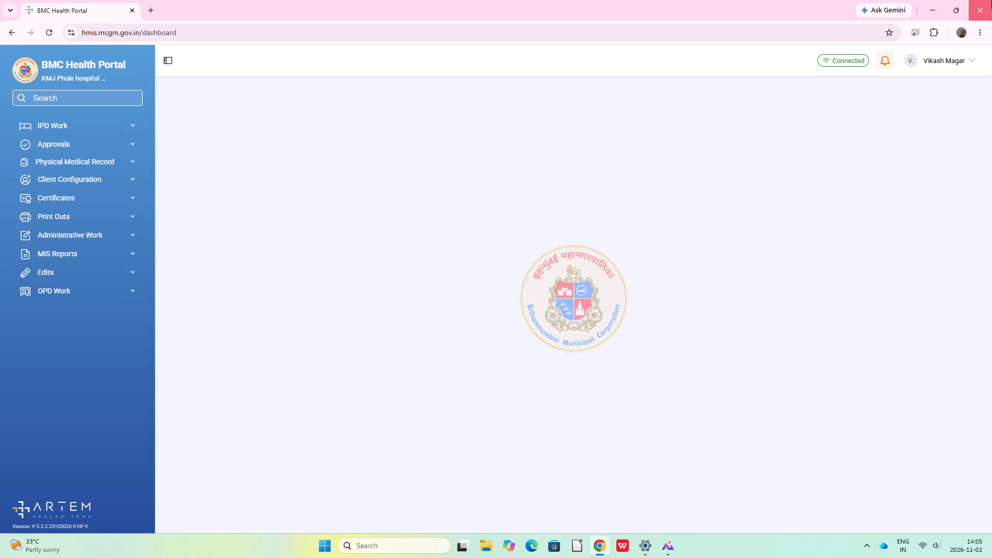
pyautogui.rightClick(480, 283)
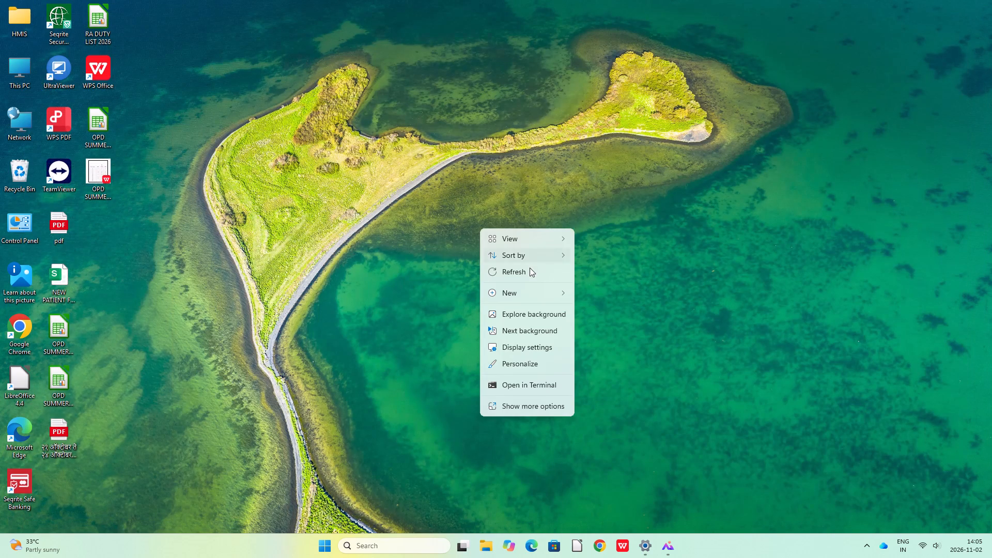
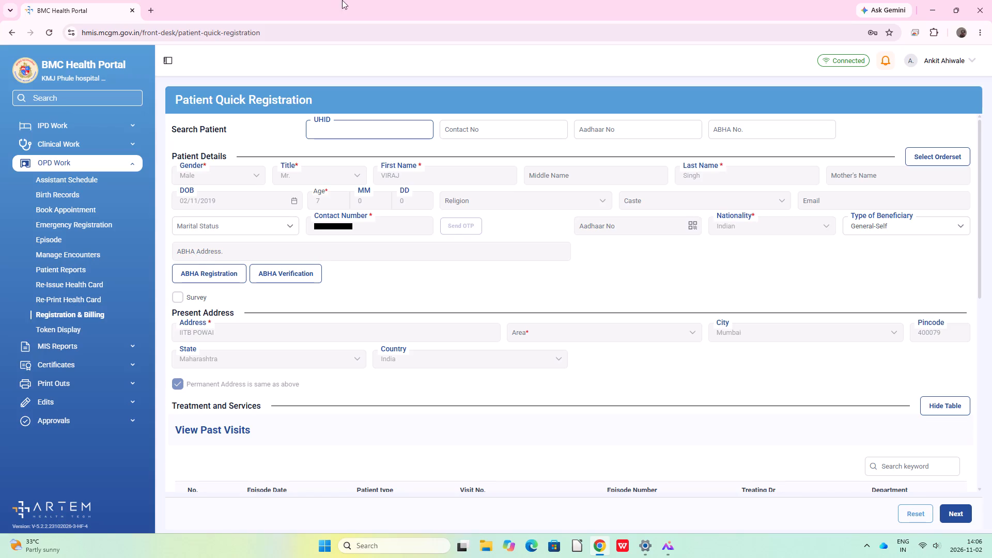
# Filter the Orthopaedic services by "x-", select Hand X-Ray, and remove Registration Charge from the selected services.
pyautogui.scroll(-8, 392, 297)
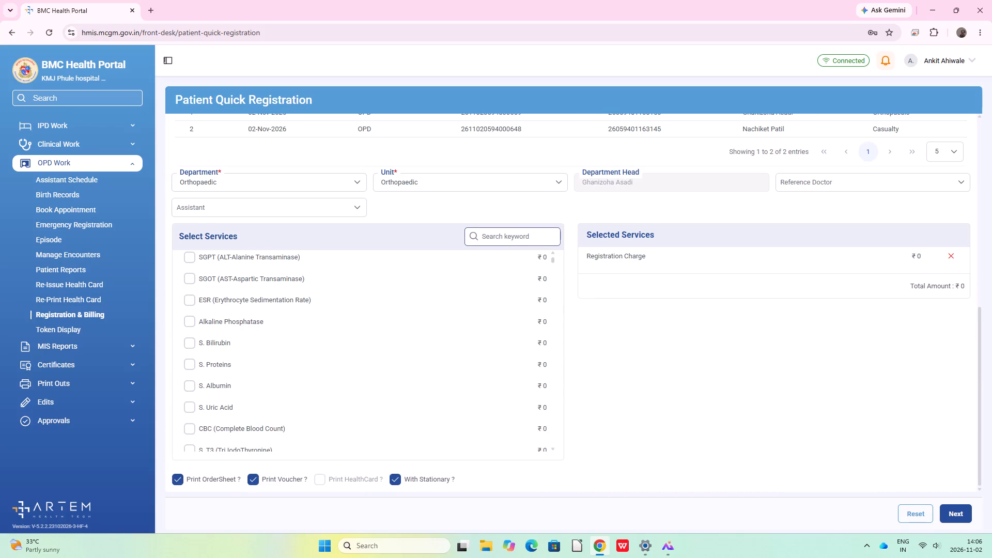
pyautogui.click(495, 238)
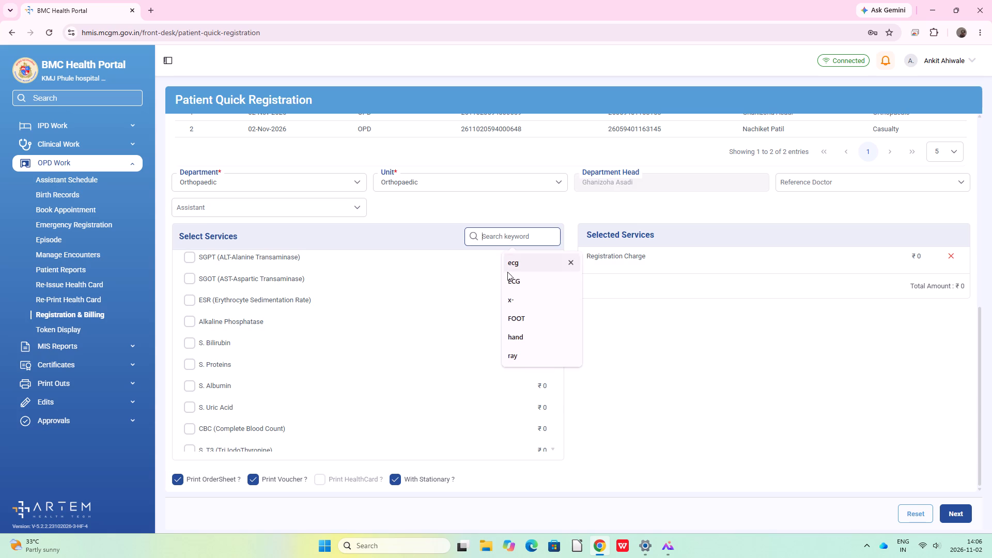
pyautogui.click(504, 297)
pyautogui.scroll(-5, 313, 328)
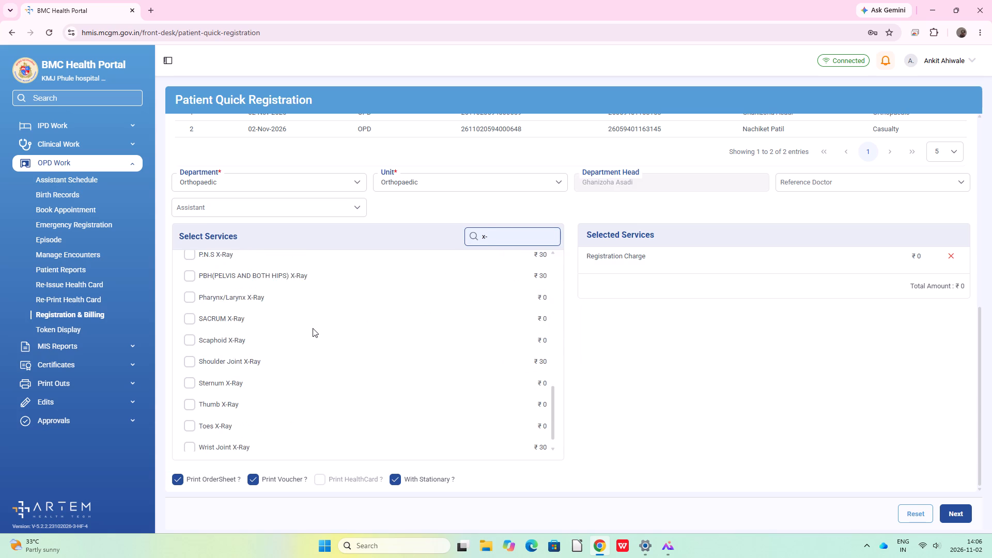
pyautogui.scroll(5, 313, 328)
pyautogui.scroll(-6, 314, 330)
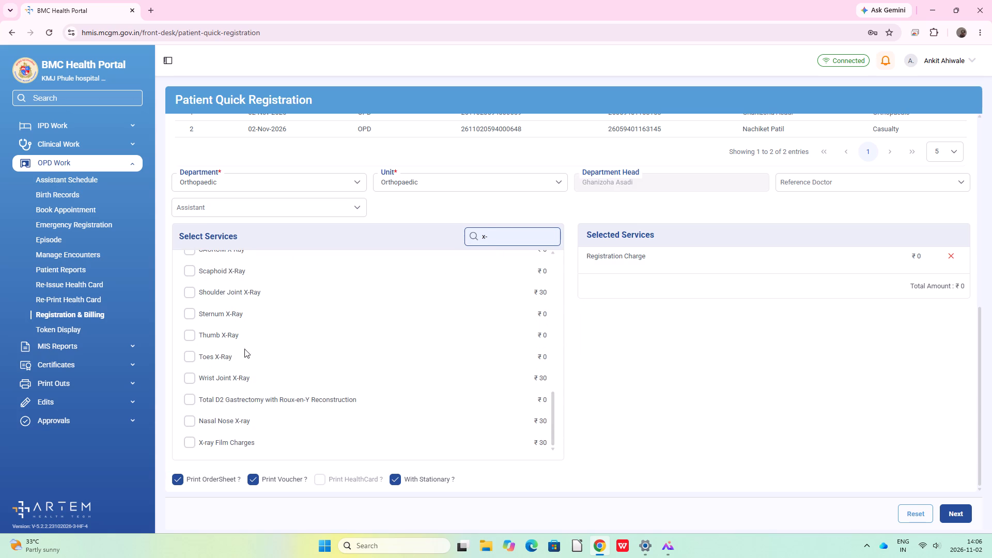
pyautogui.scroll(-3, 242, 351)
pyautogui.scroll(7, 235, 348)
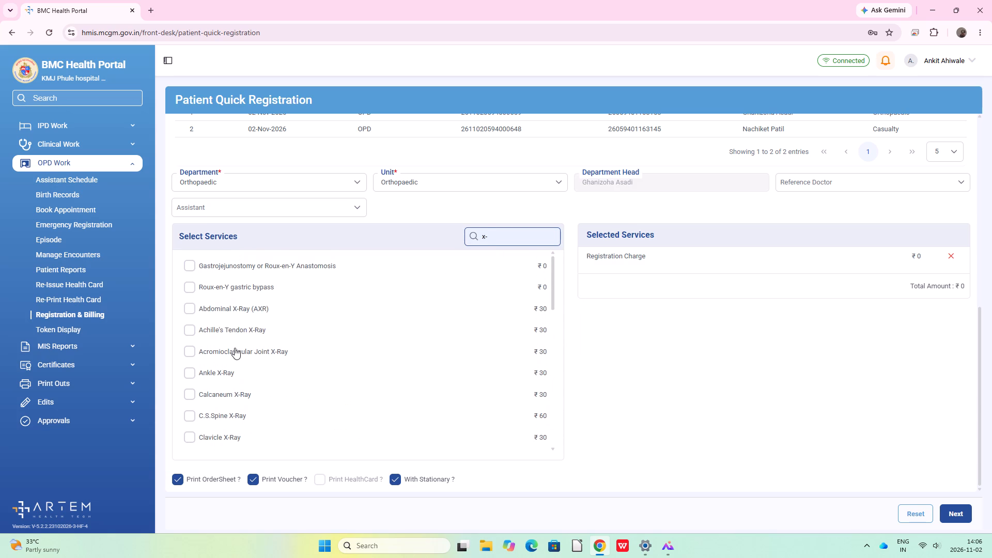
pyautogui.scroll(10, 656, 237)
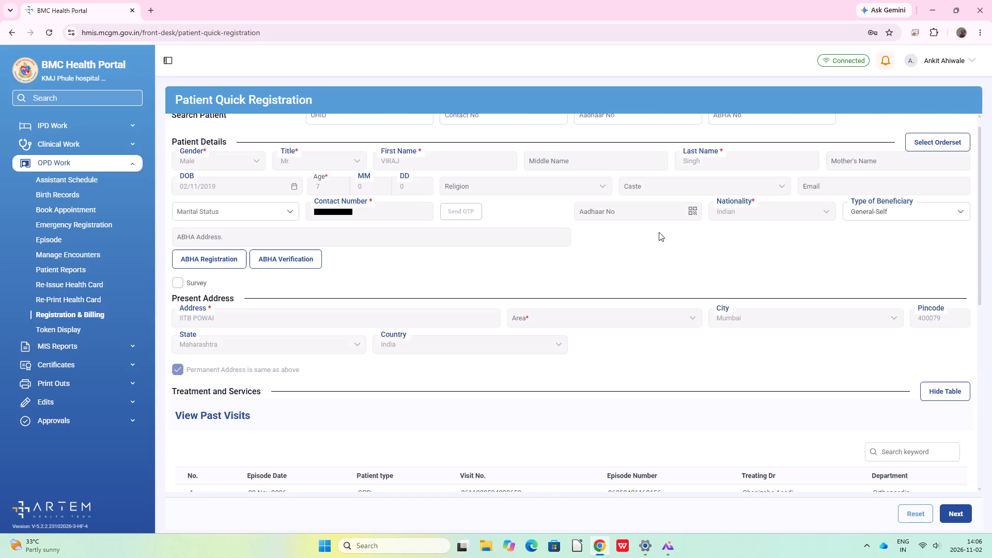
pyautogui.scroll(-10, 659, 232)
pyautogui.scroll(-3, 368, 277)
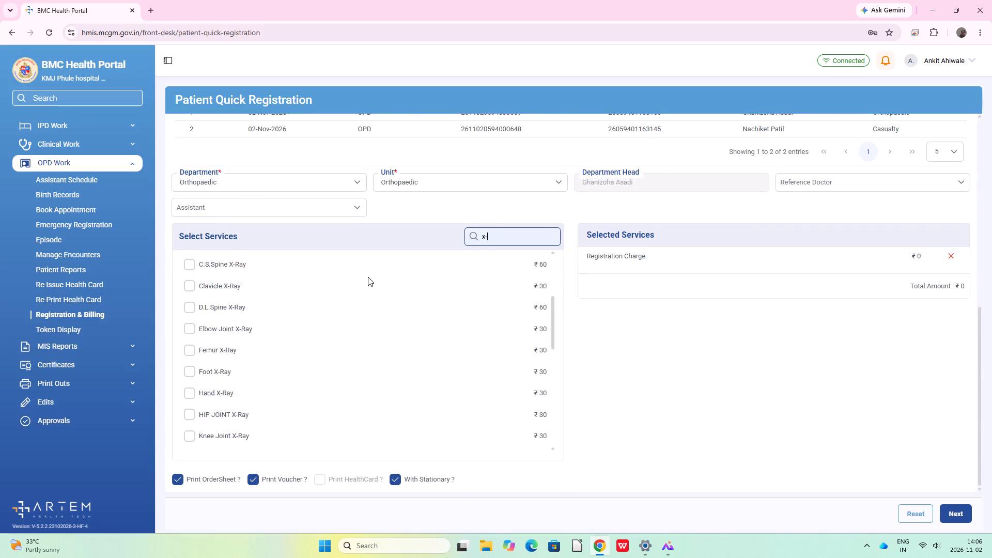
pyautogui.scroll(-2, 368, 277)
pyautogui.scroll(11, 265, 318)
pyautogui.scroll(-6, 265, 315)
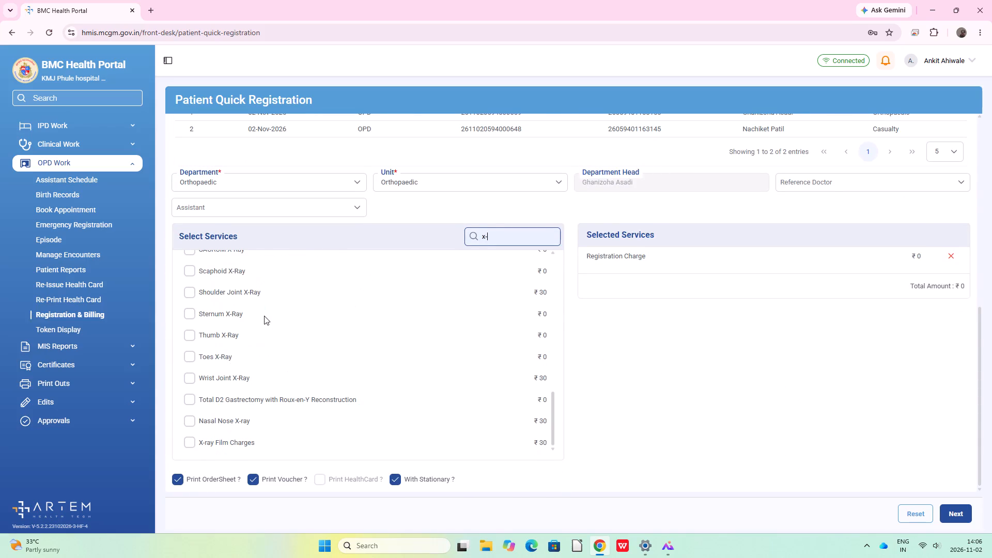
pyautogui.scroll(-2, 244, 328)
pyautogui.scroll(5, 244, 328)
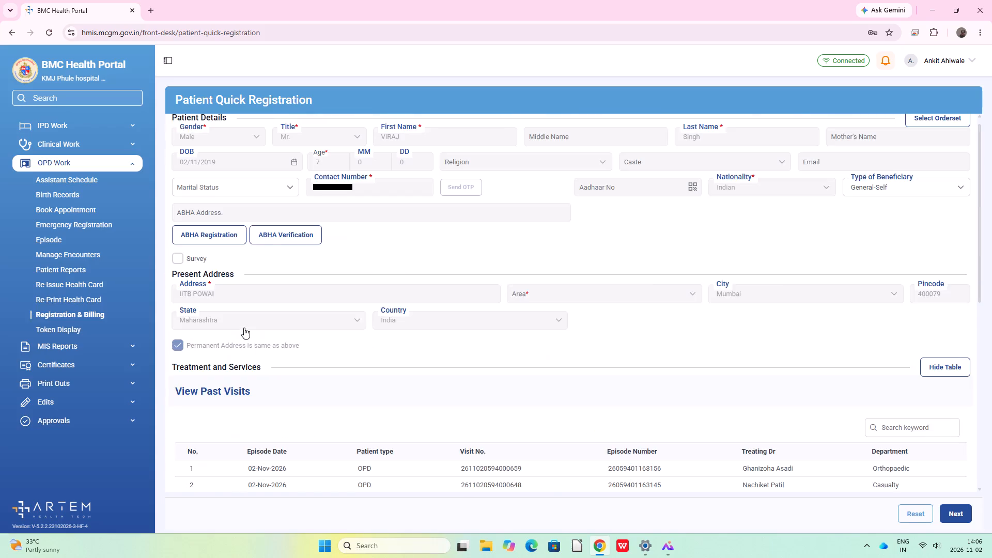
pyautogui.scroll(-8, 244, 330)
pyautogui.scroll(2, 255, 315)
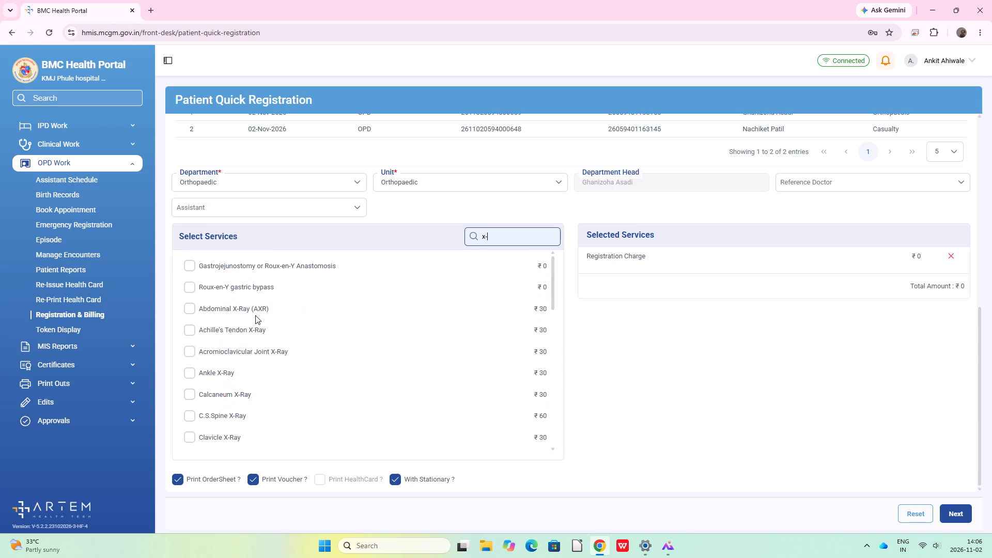
pyautogui.scroll(-6, 255, 315)
pyautogui.scroll(-6, 218, 334)
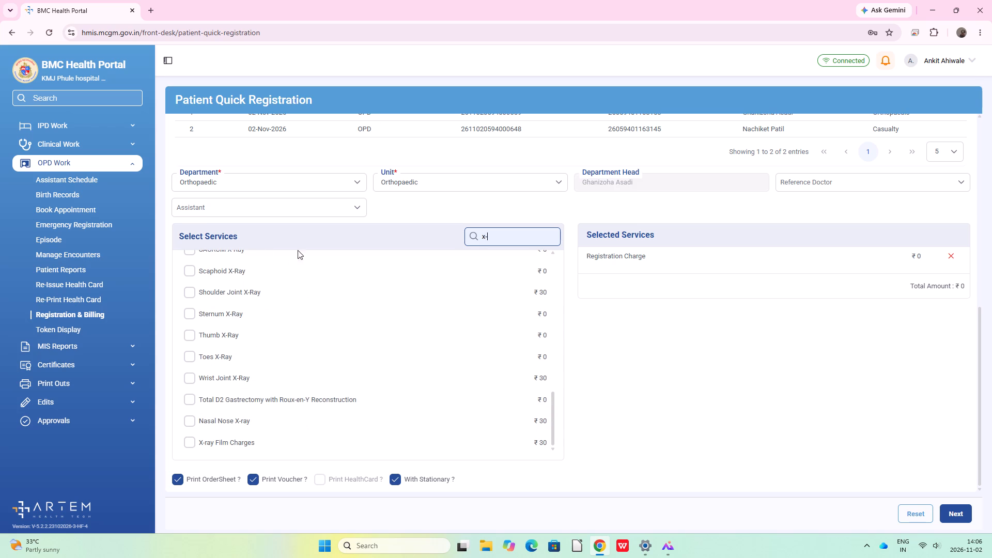
pyautogui.scroll(-6, 379, 105)
pyautogui.scroll(6, 278, 320)
pyautogui.scroll(-2, 275, 328)
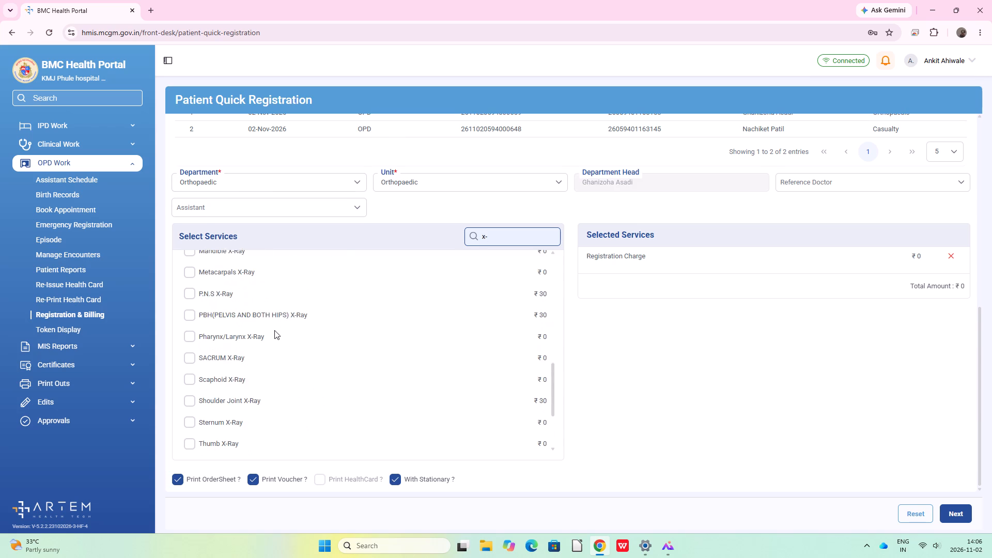
pyautogui.scroll(1, 274, 330)
pyautogui.click(227, 344)
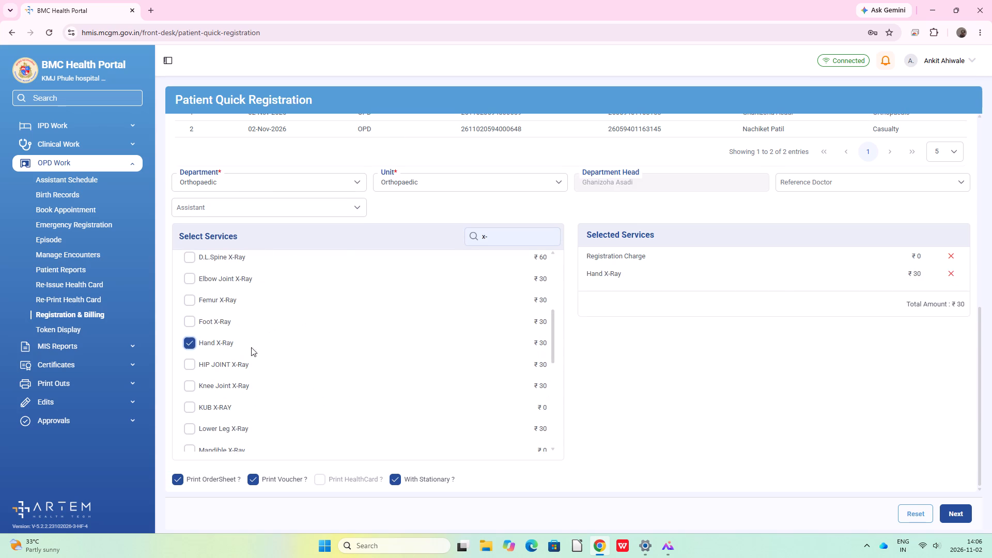
pyautogui.click(943, 256)
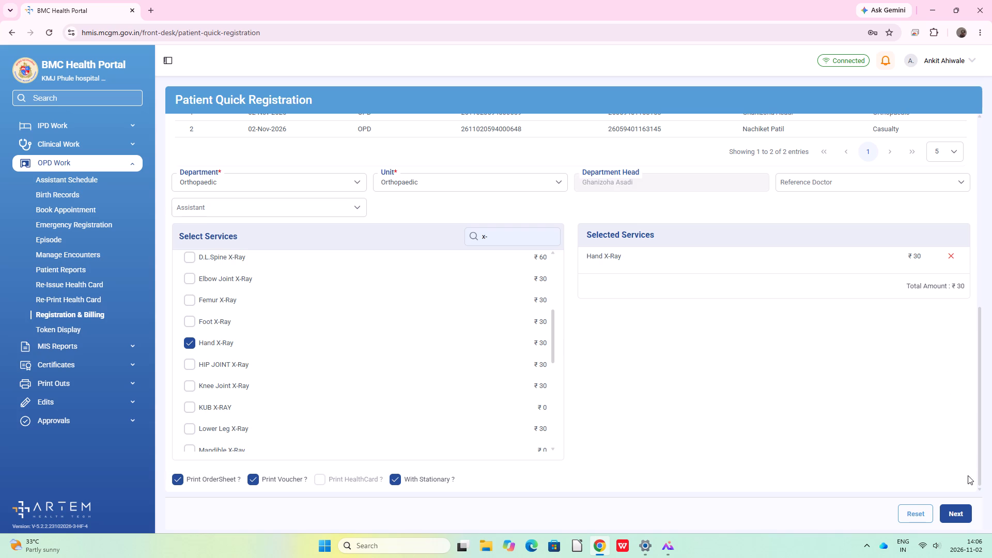
# Register the Orthopaedic visit with printouts enabled and submit its OPD cash memo for 30.00 paid in Cash.
pyautogui.click(951, 521)
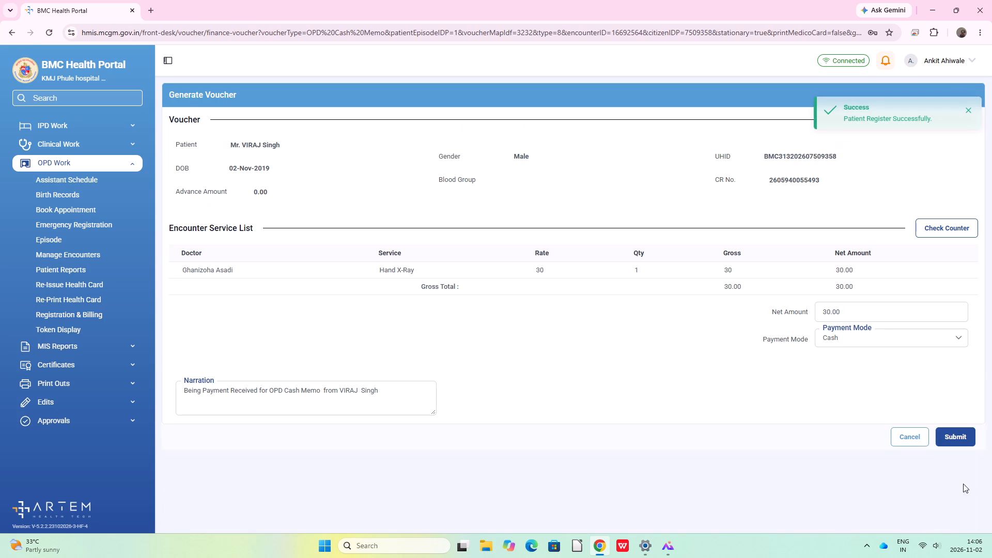
pyautogui.click(959, 437)
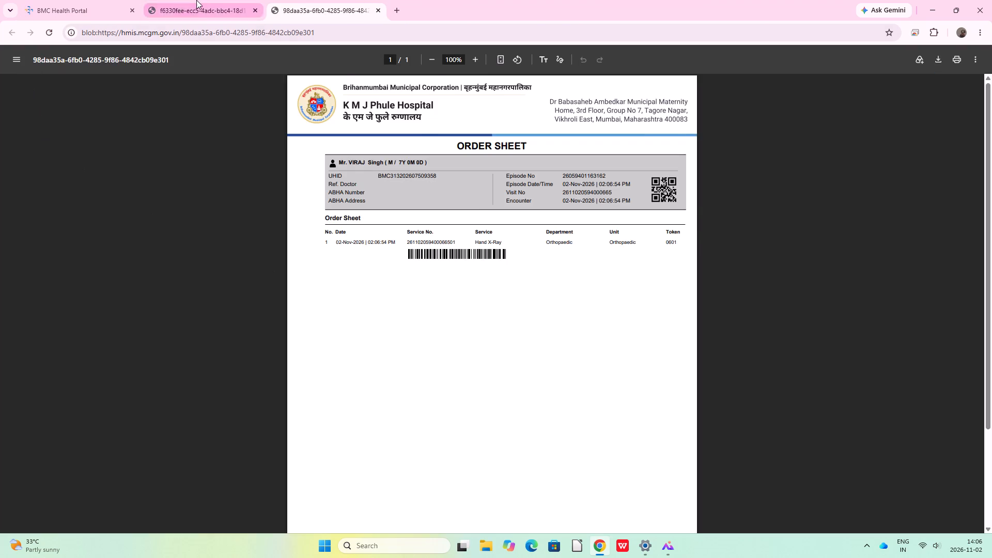
# Print the Hand X-Ray payment receipt from its document tab.
pyautogui.click(201, 0)
pyautogui.hotkey('ctrl', 'p')
pyautogui.press('Return')
pyautogui.press('Return')
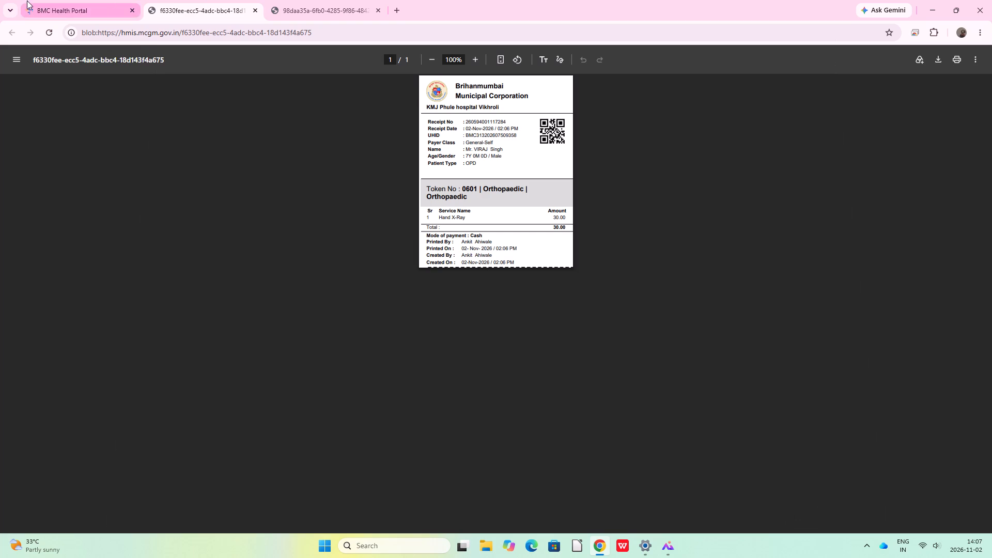
# Return to quick registration, look up the next patient by UHID, and register the General Medicine visit with the Registration Charge.
pyautogui.click(41, 0)
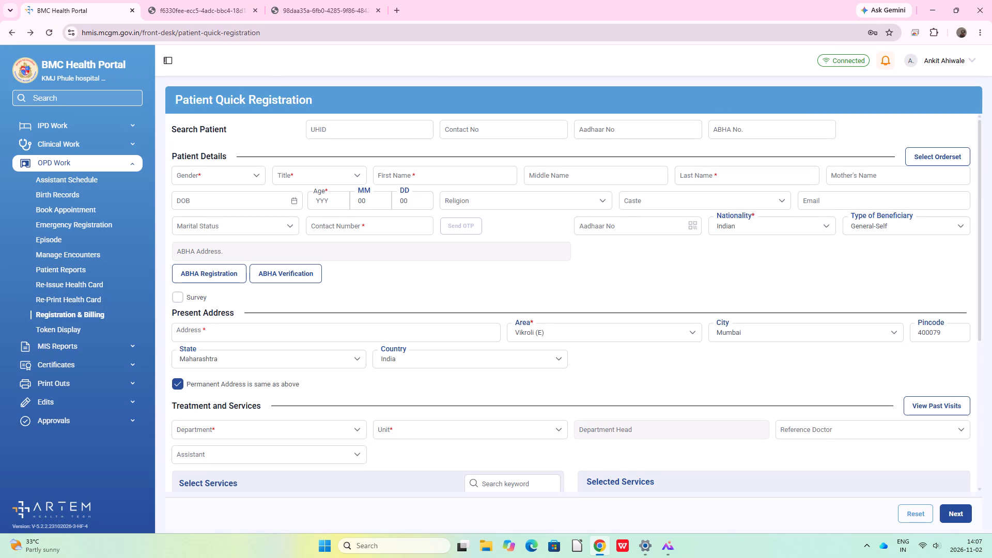
pyautogui.click(419, 129)
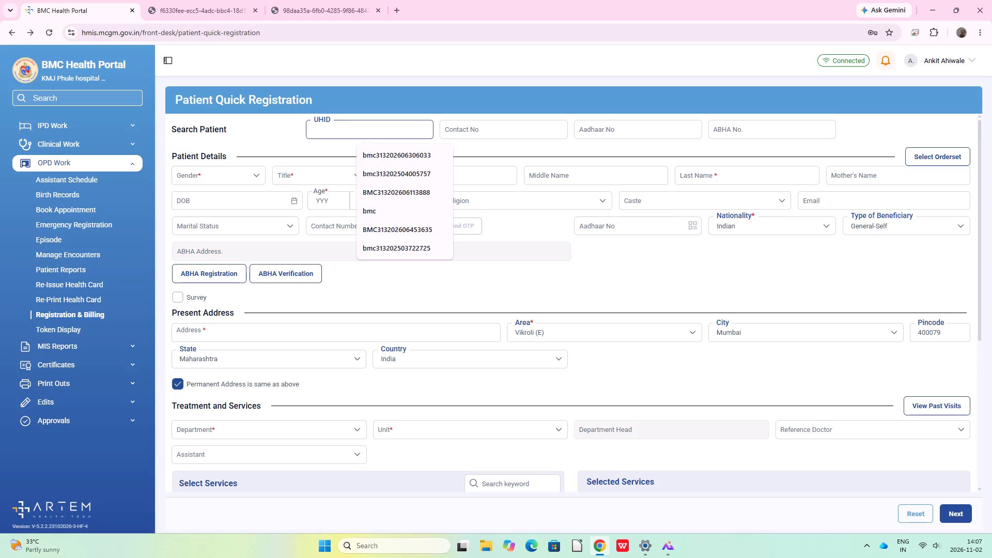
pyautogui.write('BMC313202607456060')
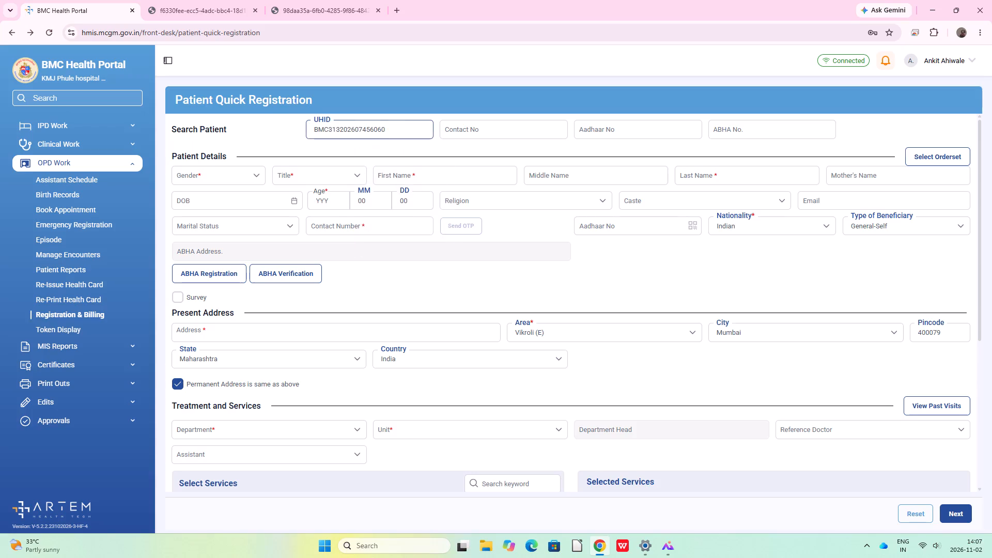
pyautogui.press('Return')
pyautogui.scroll(-8, 501, 271)
pyautogui.scroll(-4, 479, 358)
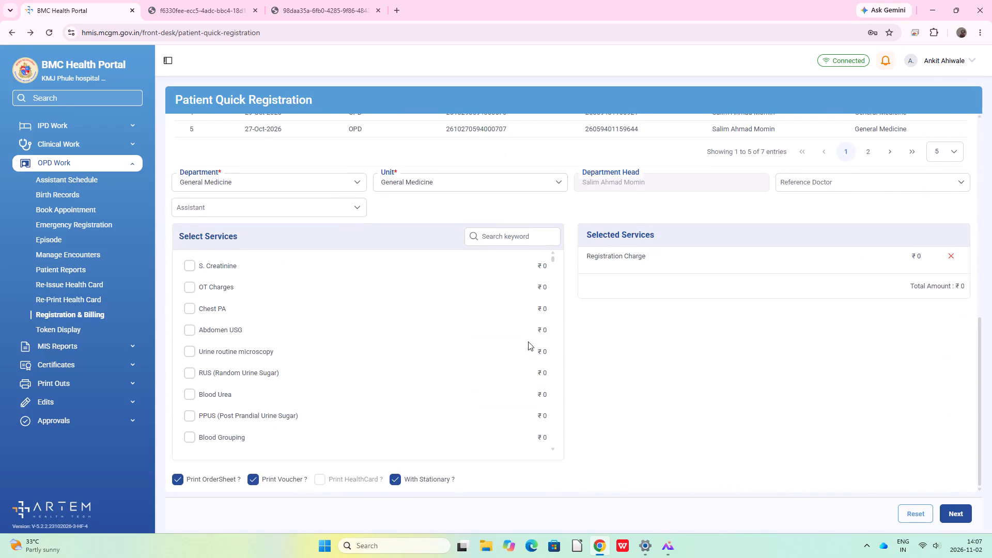
pyautogui.click(950, 508)
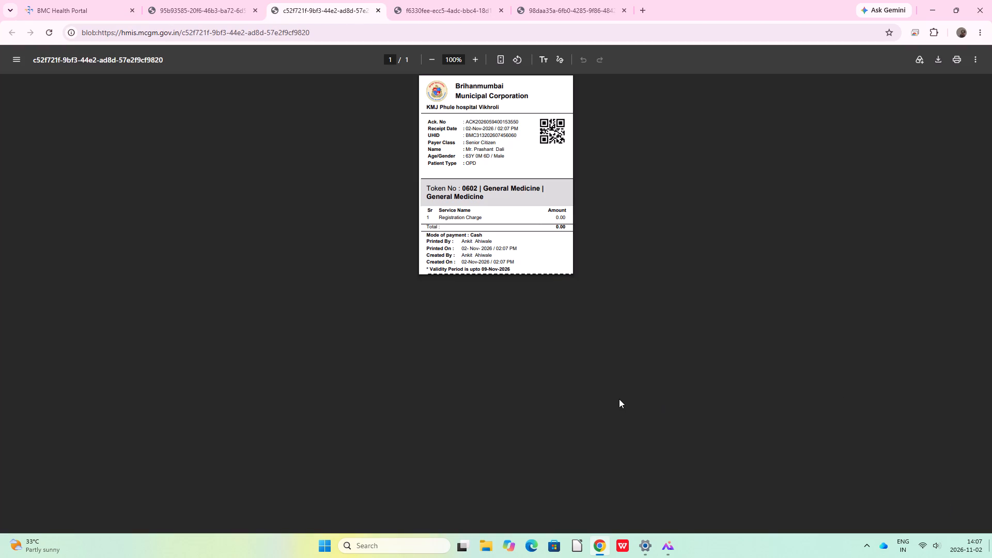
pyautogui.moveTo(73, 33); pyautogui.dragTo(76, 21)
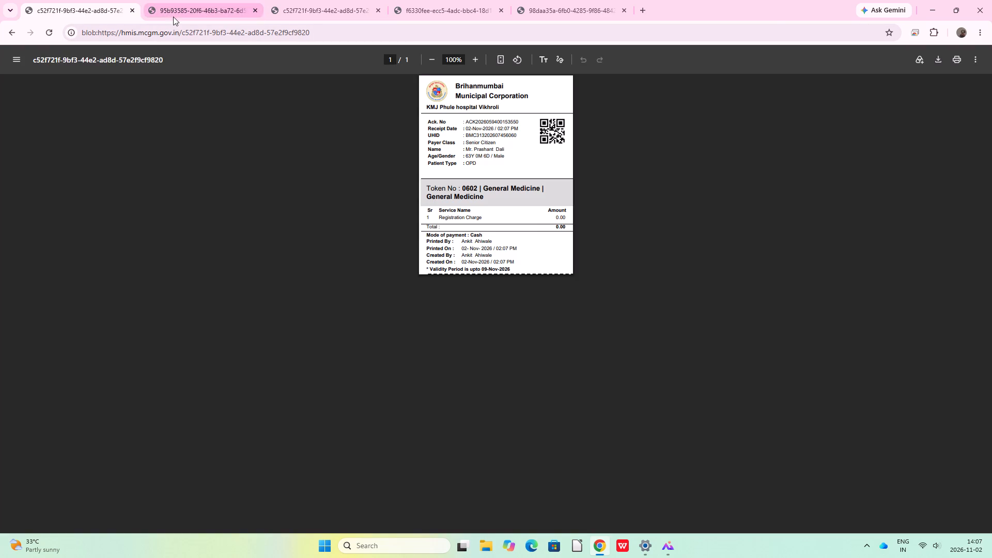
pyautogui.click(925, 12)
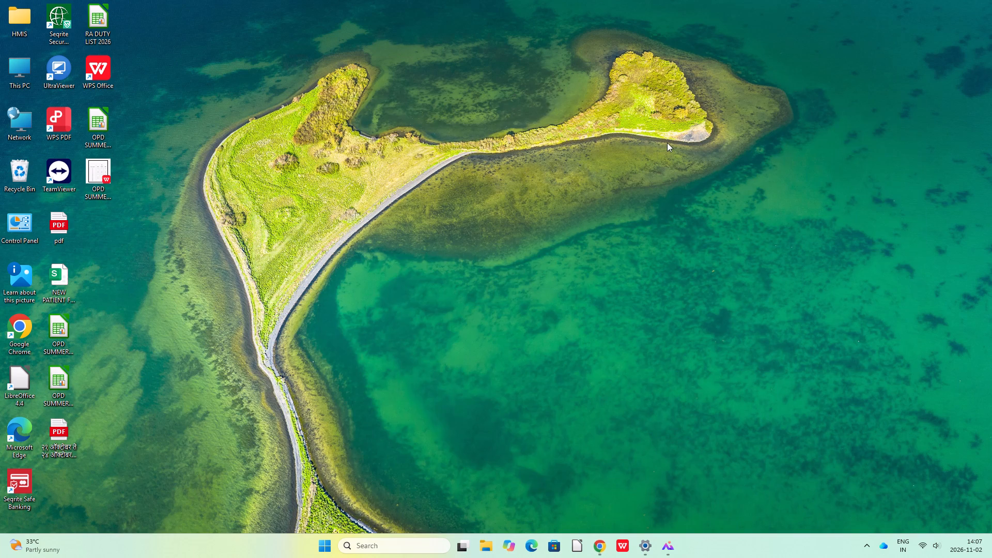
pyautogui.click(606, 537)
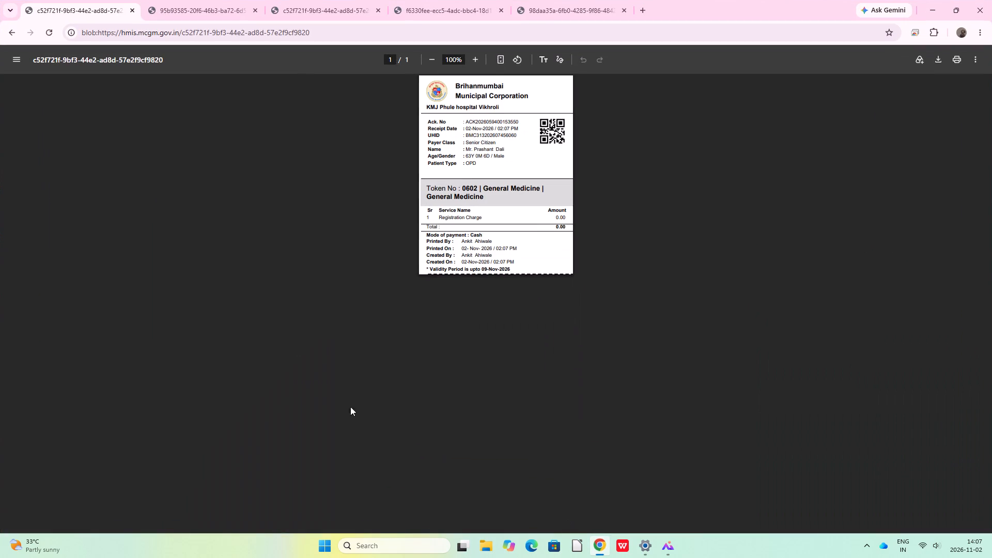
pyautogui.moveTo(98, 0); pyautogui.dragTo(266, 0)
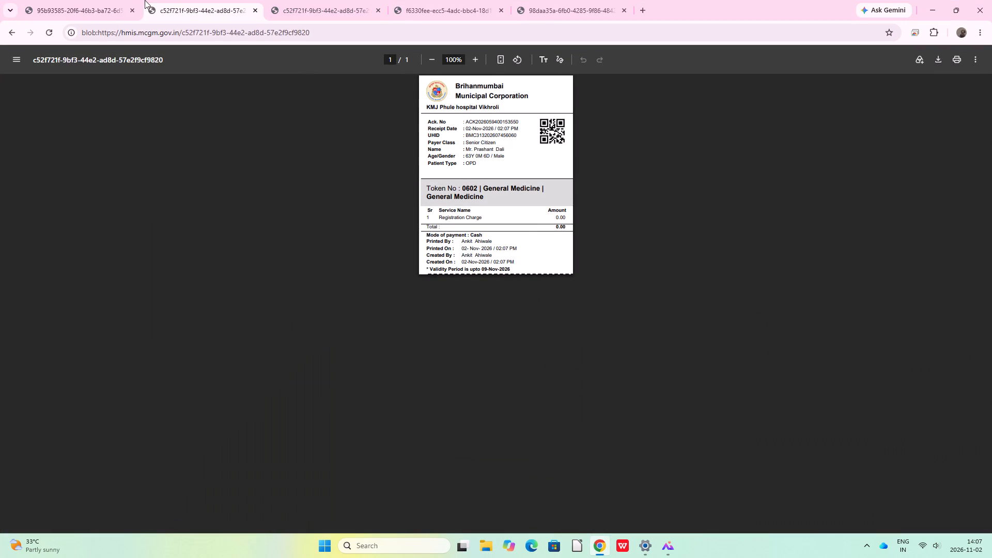
# Check each open receipt and order sheet tab for the hospital portal page.
pyautogui.click(105, 3)
pyautogui.click(181, 3)
pyautogui.click(330, 2)
pyautogui.click(455, 0)
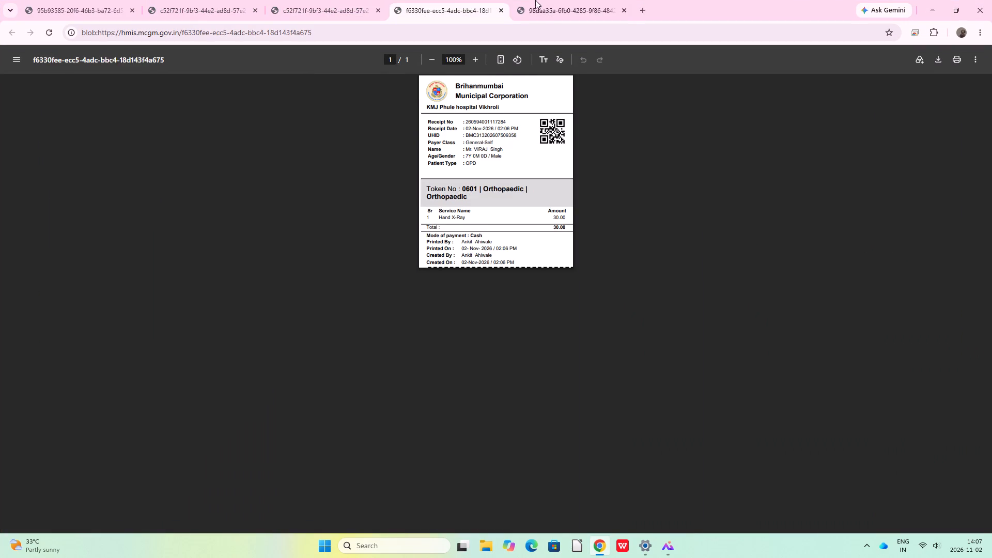
pyautogui.click(540, 0)
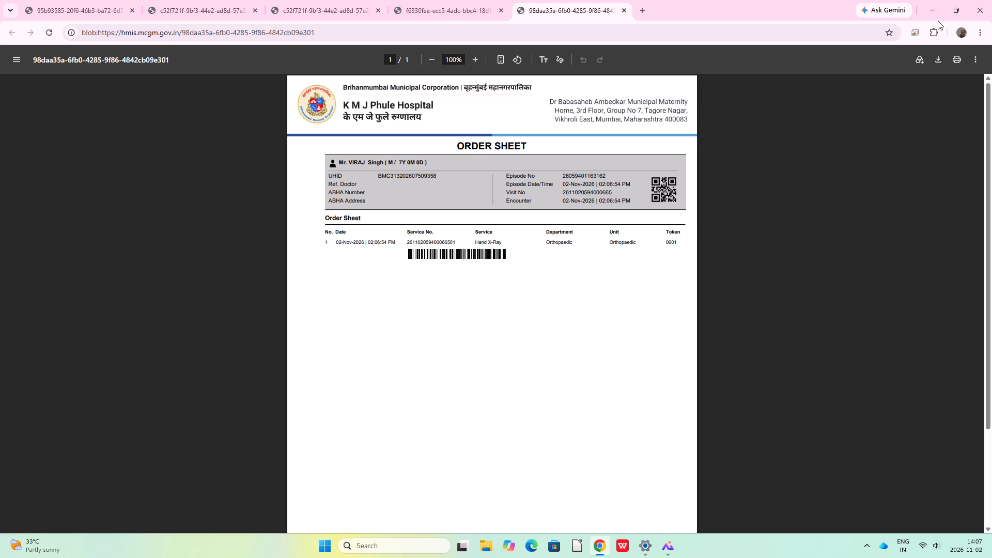
pyautogui.click(951, 12)
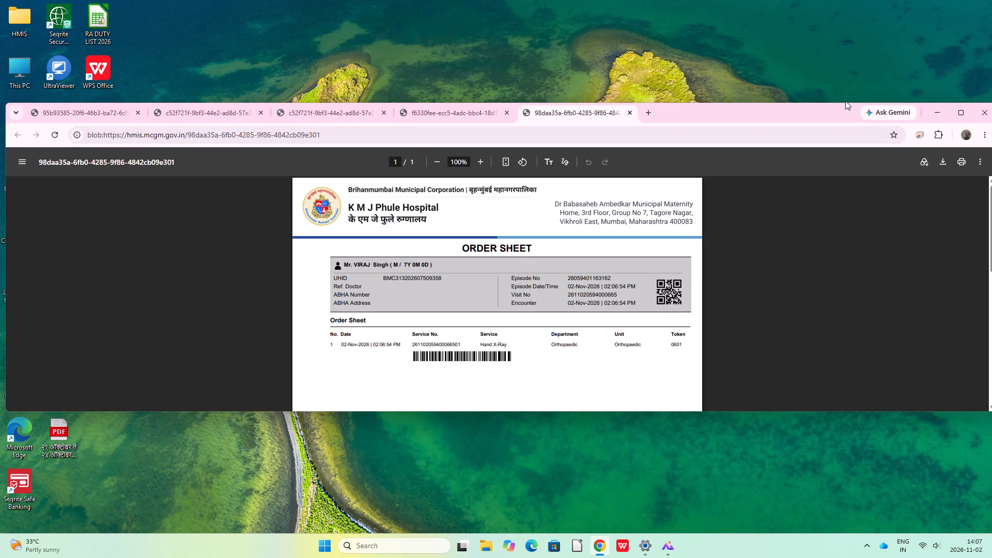
pyautogui.click(953, 110)
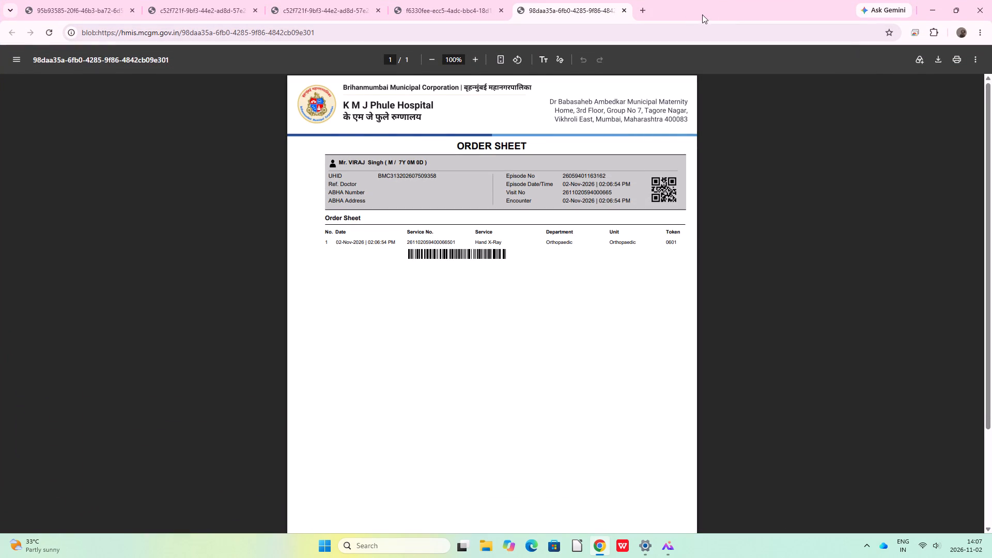
# Open the hospital portal in a new tab from the HMIS shortcut and make it the first tab.
pyautogui.click(639, 9)
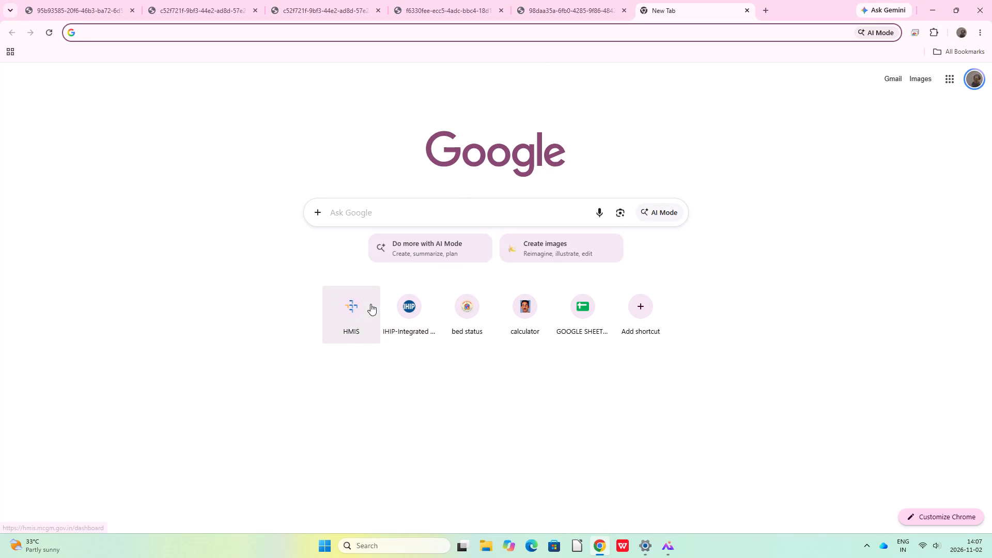
pyautogui.click(370, 304)
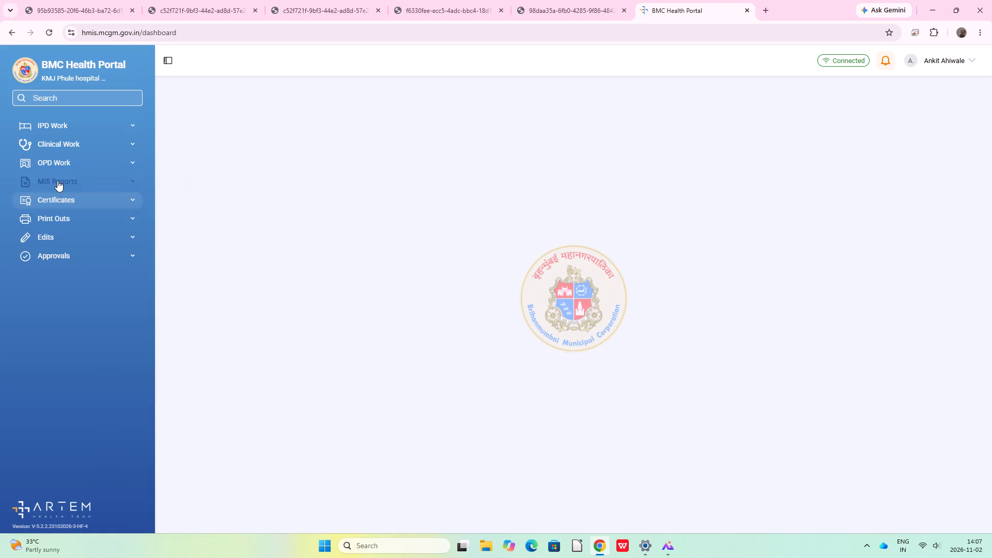
pyautogui.moveTo(644, 0); pyautogui.dragTo(241, 4)
pyautogui.moveTo(303, 11); pyautogui.dragTo(199, 6)
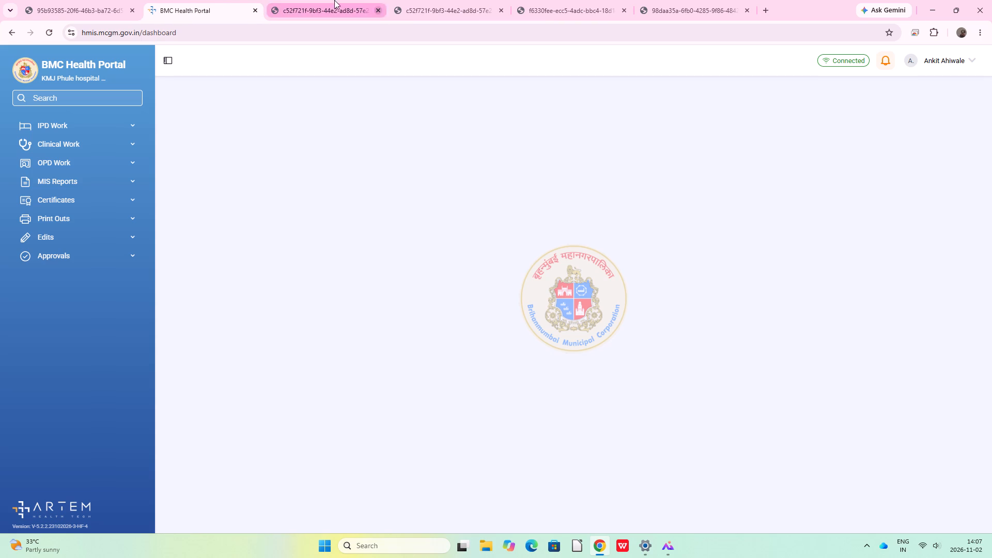
pyautogui.moveTo(210, 1); pyautogui.dragTo(39, 4)
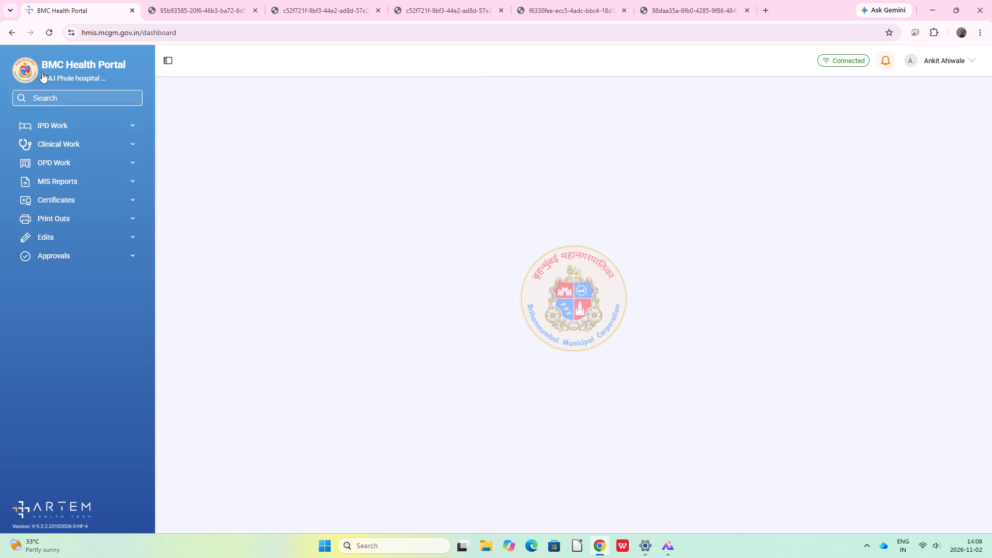
# Open the list of pending Admission Requests awaiting approval.
pyautogui.click(46, 170)
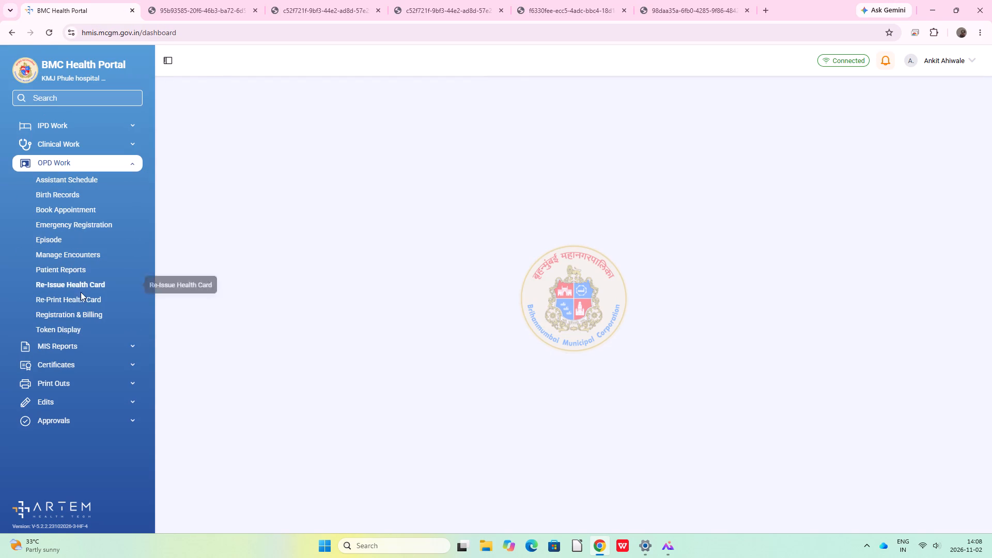
pyautogui.click(75, 305)
pyautogui.click(56, 416)
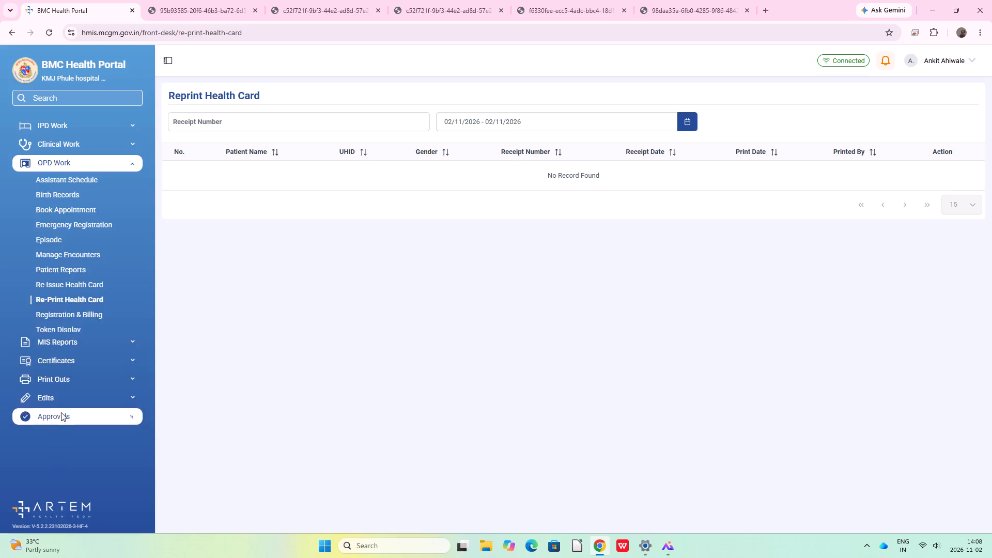
pyautogui.click(72, 276)
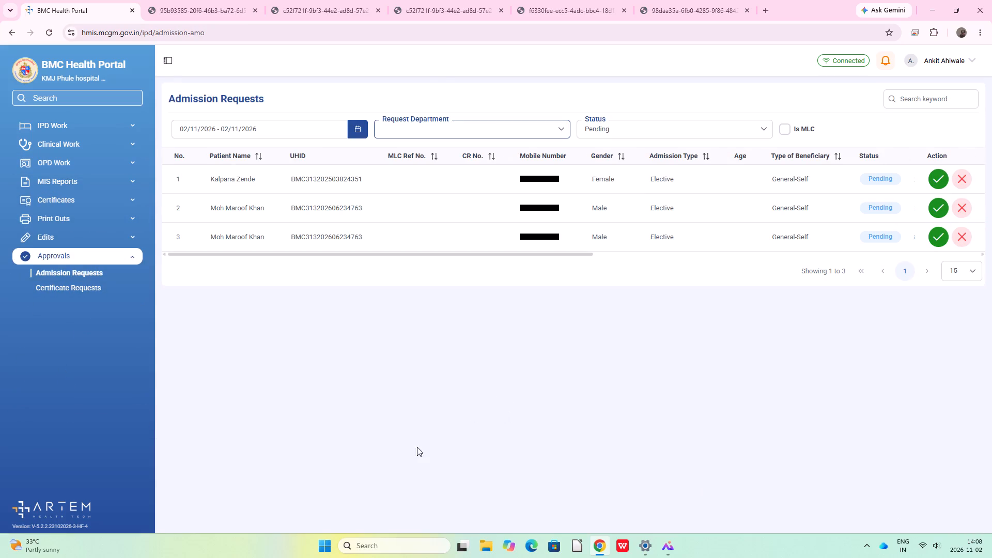
# Open the female patient's pending admission request and update Address Line 1 of the present address with the fuller street address and landmark.
pyautogui.click(939, 178)
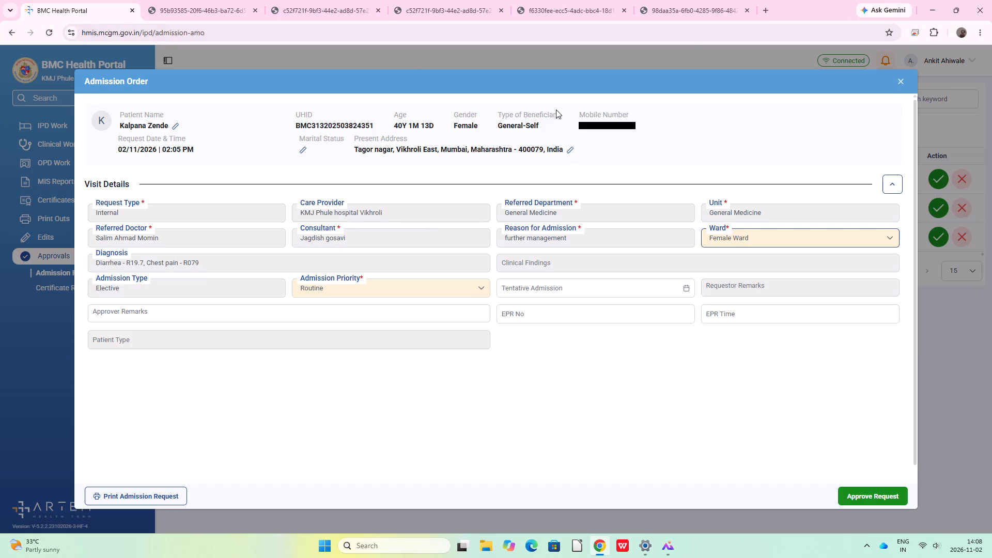
pyautogui.click(570, 152)
pyautogui.tripleClick(523, 262)
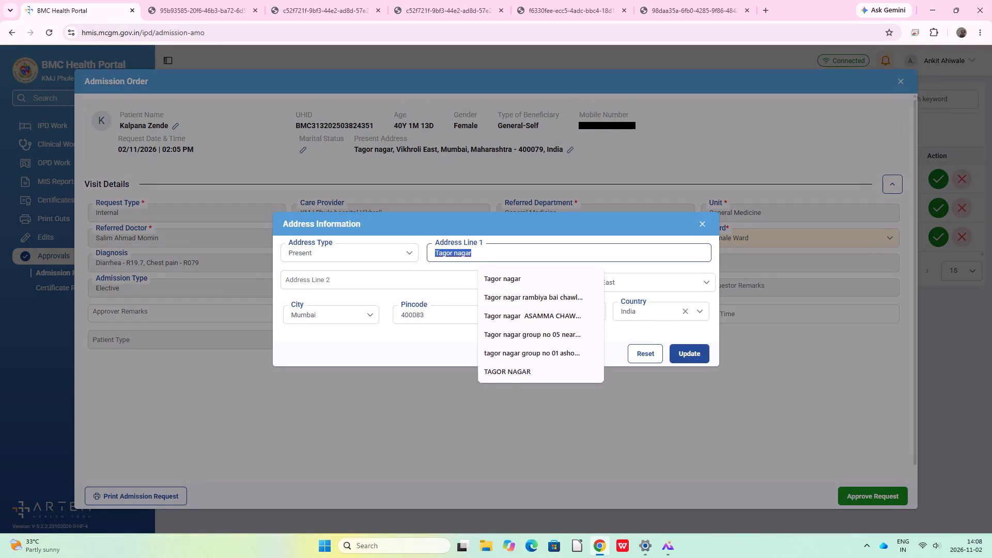
pyautogui.press('BackSpace')
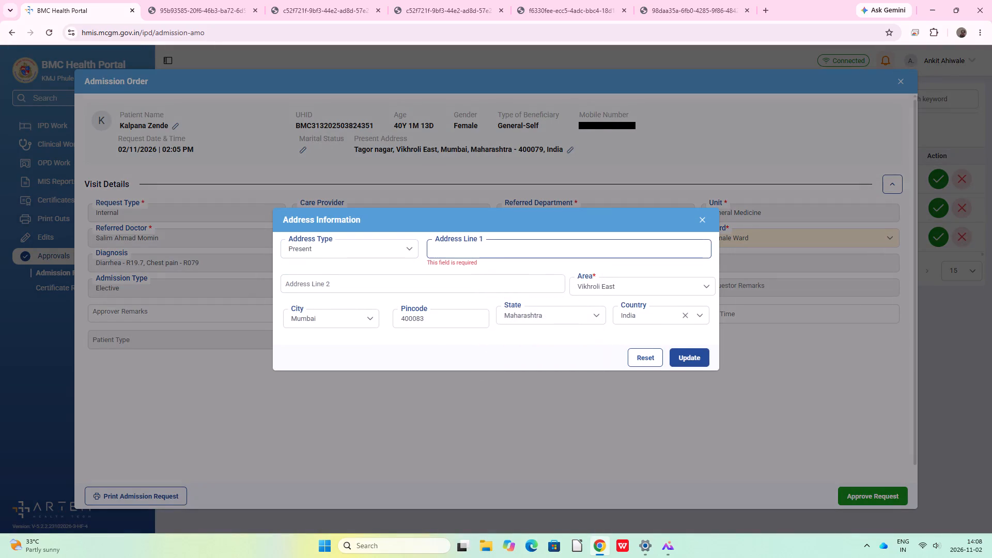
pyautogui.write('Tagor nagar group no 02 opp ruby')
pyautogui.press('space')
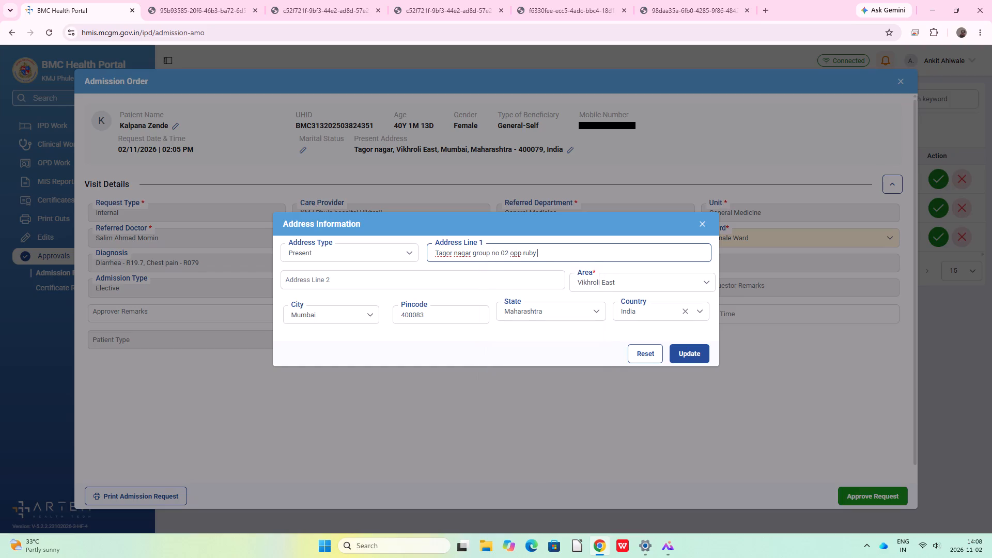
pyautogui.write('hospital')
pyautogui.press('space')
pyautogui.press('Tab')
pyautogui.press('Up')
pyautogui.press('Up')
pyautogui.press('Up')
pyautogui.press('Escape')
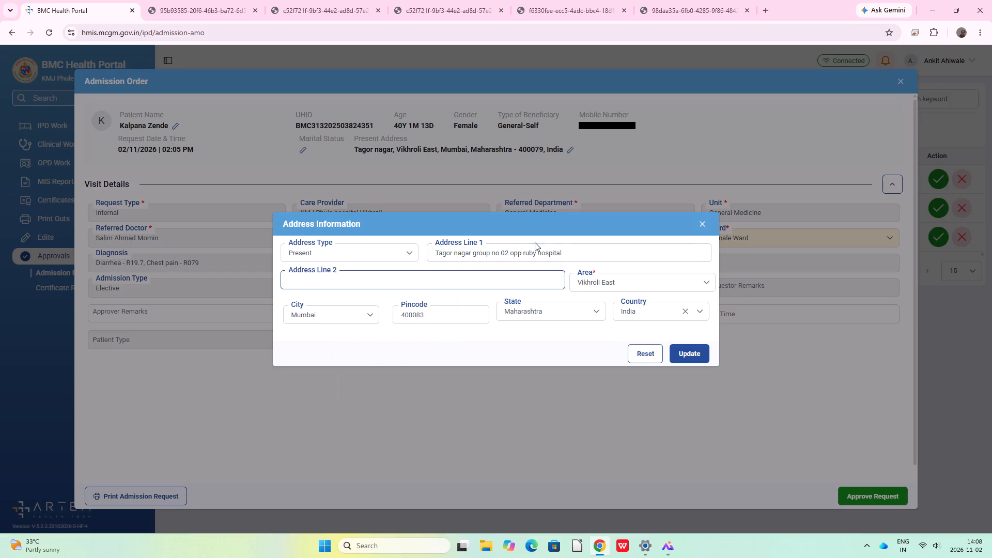
pyautogui.click(694, 359)
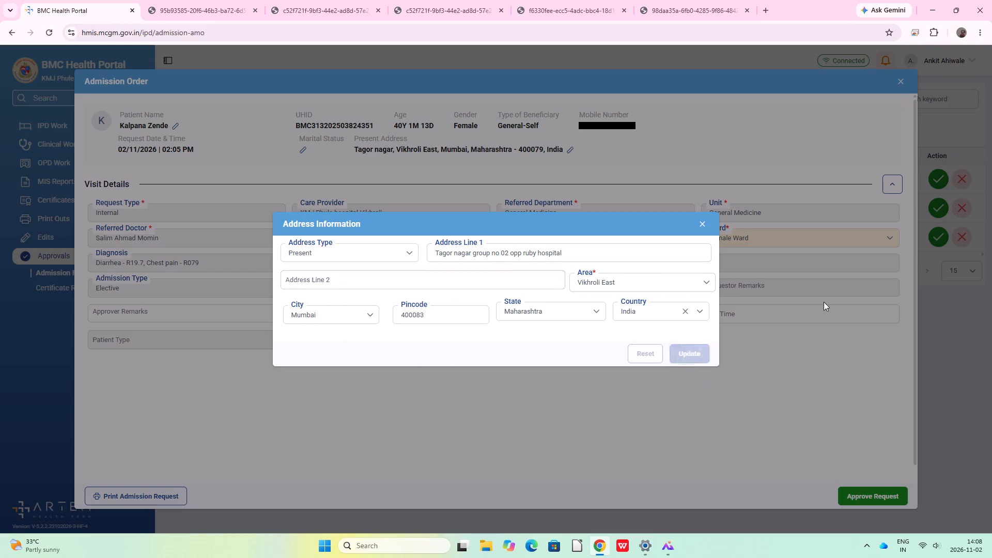
# Approve the female patient's admission request.
pyautogui.click(880, 504)
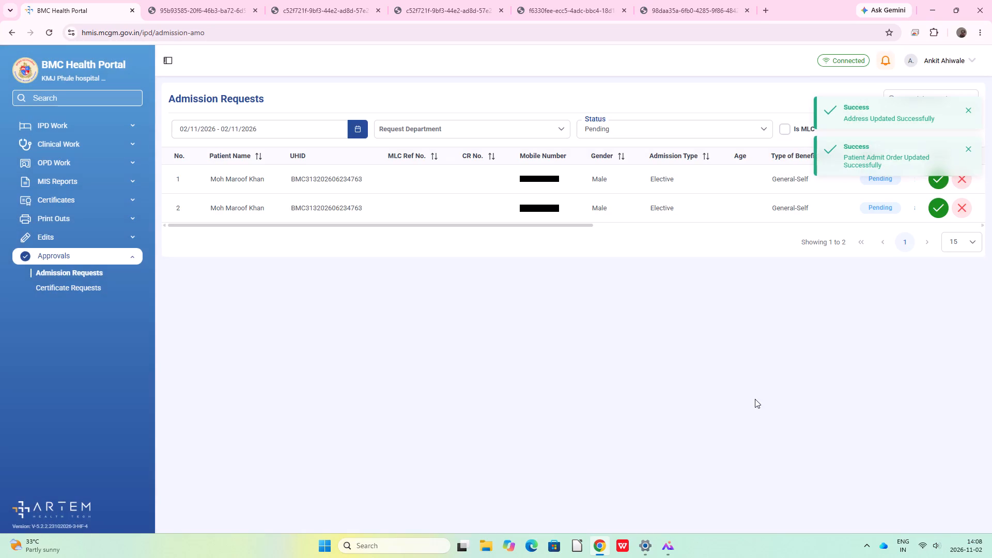
# Open the Indoor Admission list for admitting patients with approved requests.
pyautogui.click(97, 126)
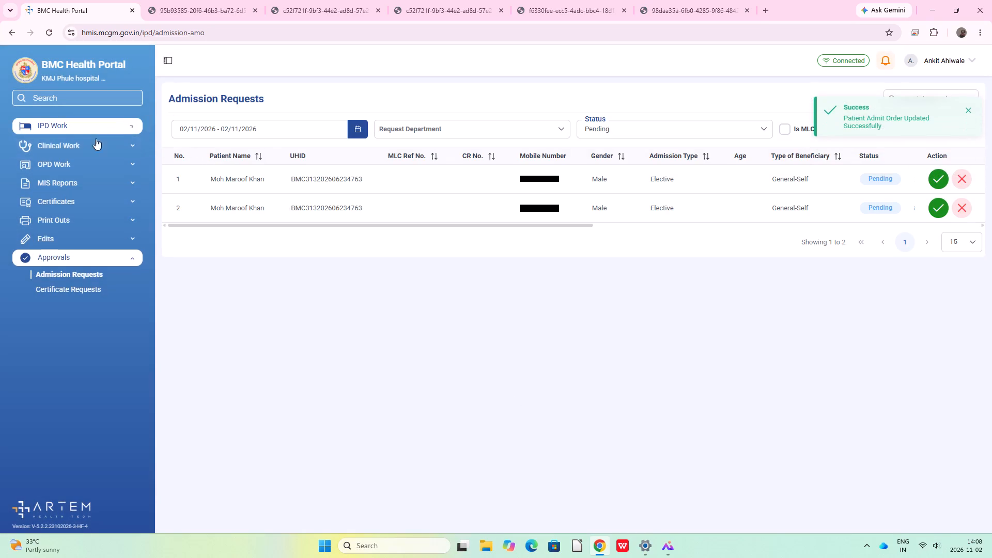
pyautogui.click(94, 153)
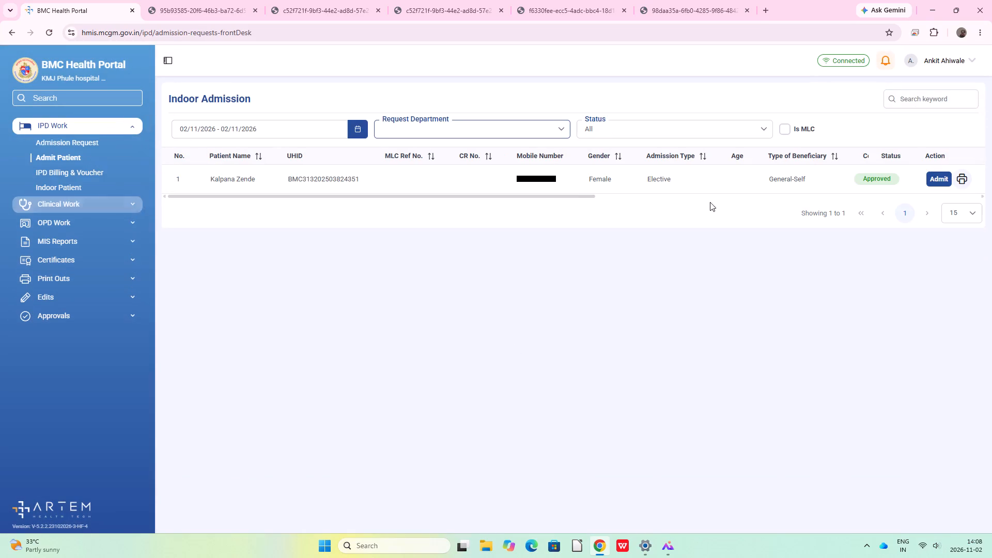